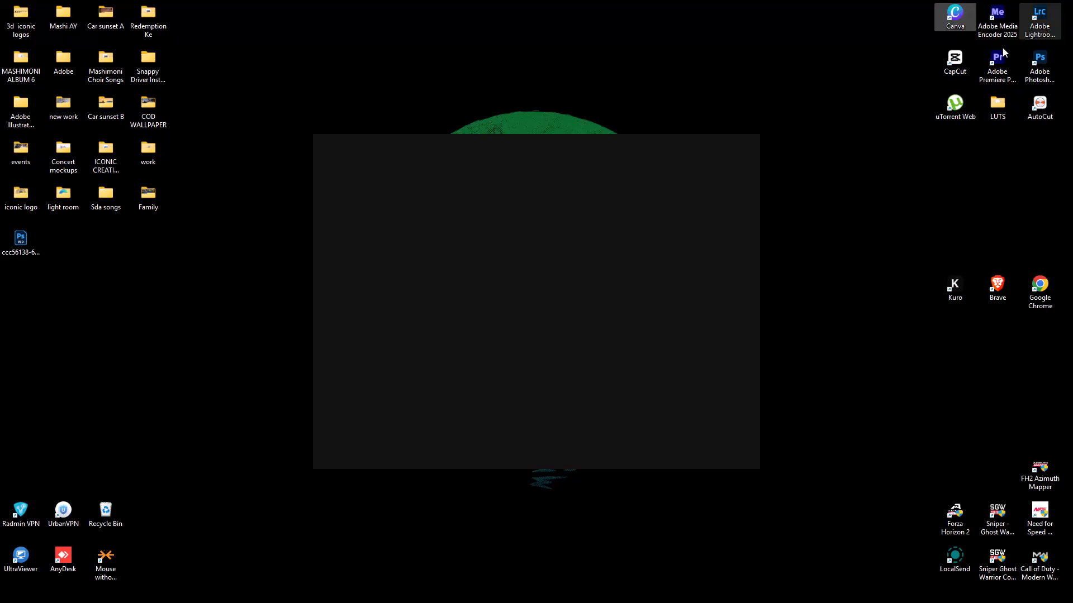
# Launch Adobe Premiere Pro from the desktop and continue past the System Compatibility Report despite the known issues.
pyautogui.doubleClick(1000, 51)
pyautogui.doubleClick(1004, 55)
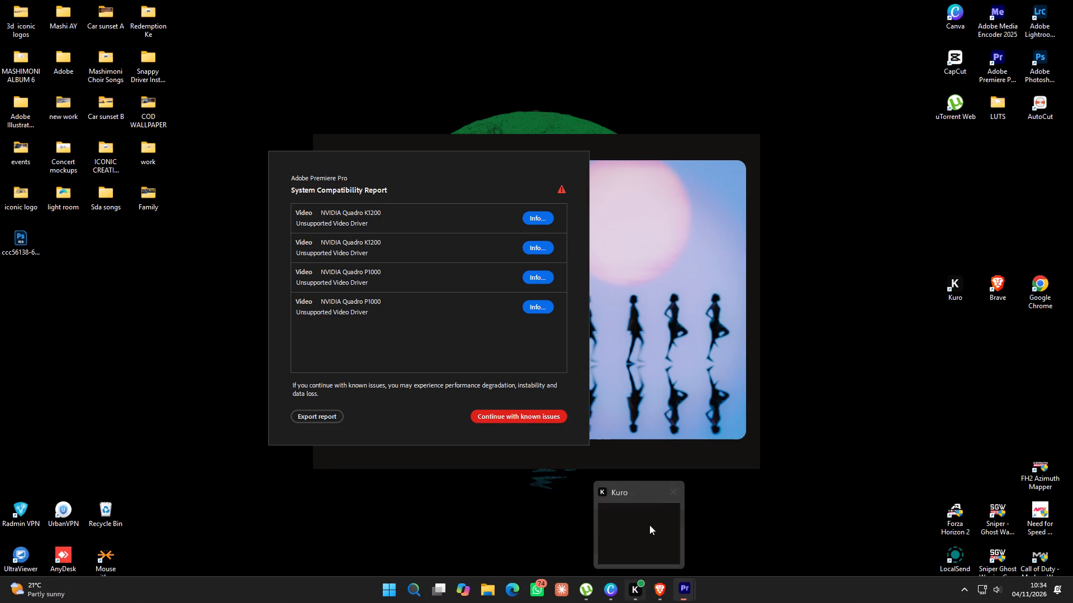
pyautogui.click(504, 413)
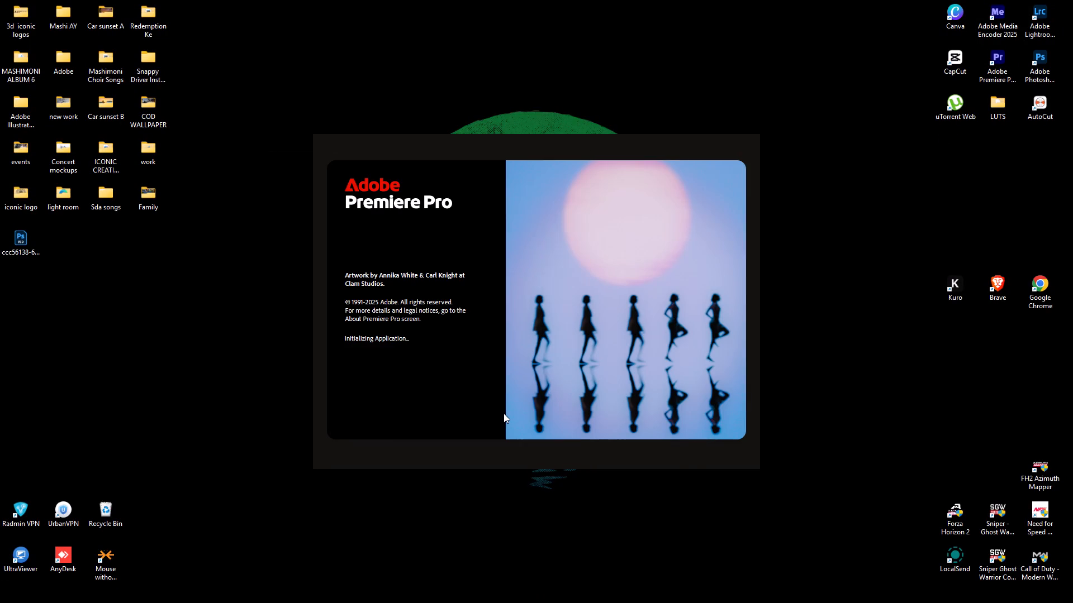
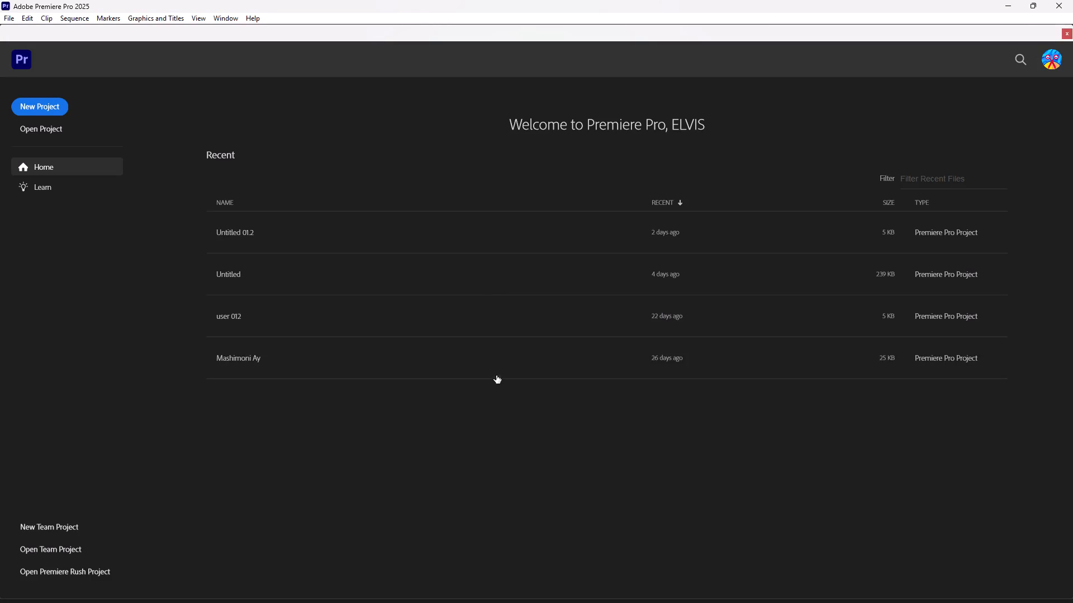
# Open the recent project Untitled 01.2.
pyautogui.doubleClick(307, 243)
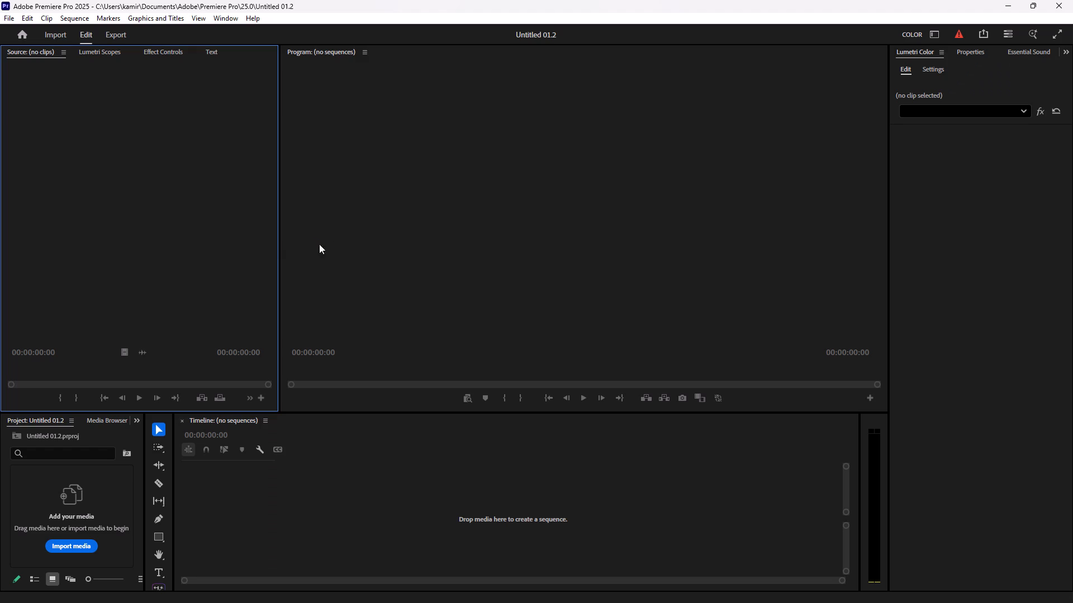
# Import the LAKE MANYARA KILIMAMOJA LODGE video from the WWHL VIDEOS folder inside FLASH FOLDER 2024 UPDATED on USB Drive (D:).
pyautogui.click(79, 545)
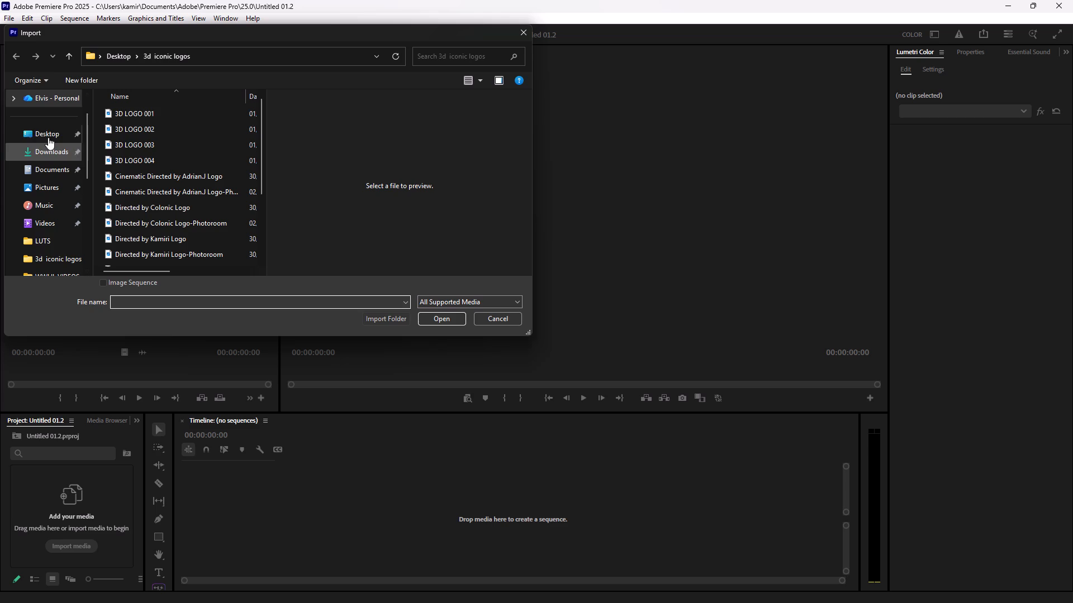
pyautogui.scroll(-4, 48, 138)
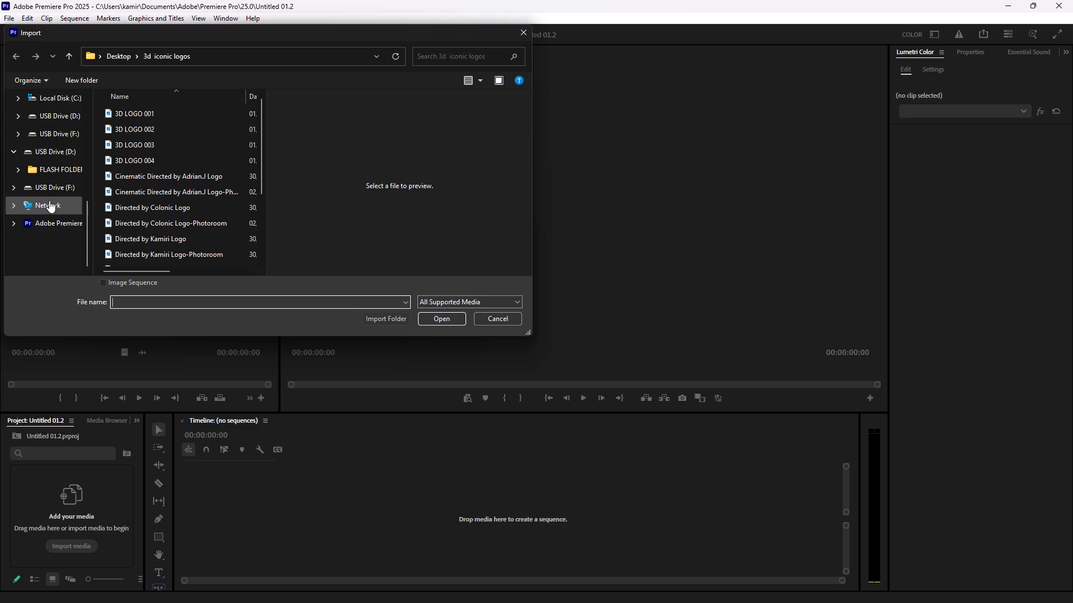
pyautogui.click(53, 137)
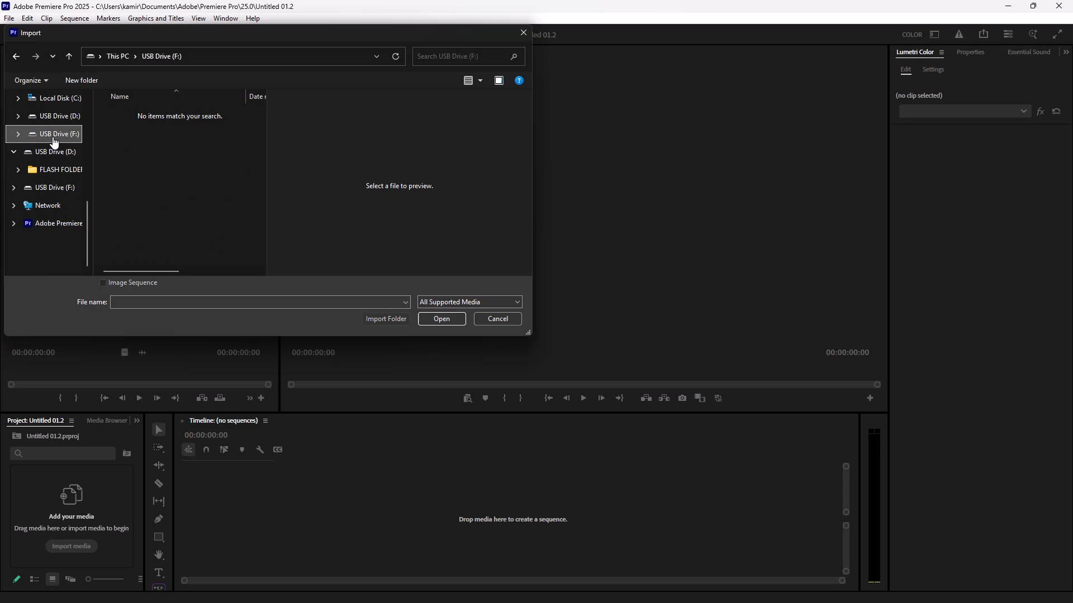
pyautogui.click(48, 122)
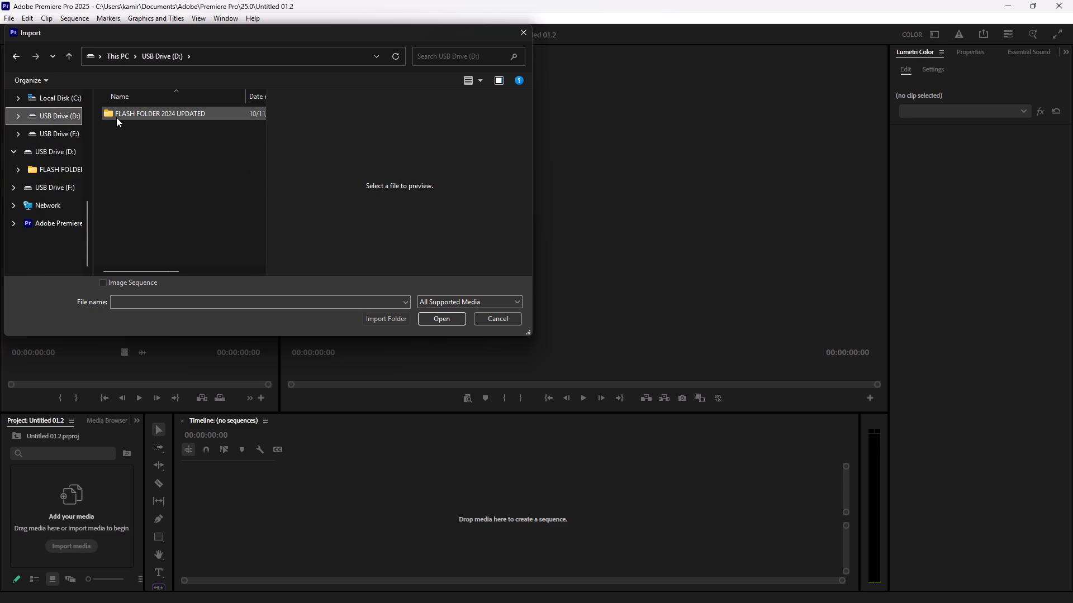
pyautogui.doubleClick(116, 117)
pyautogui.doubleClick(139, 201)
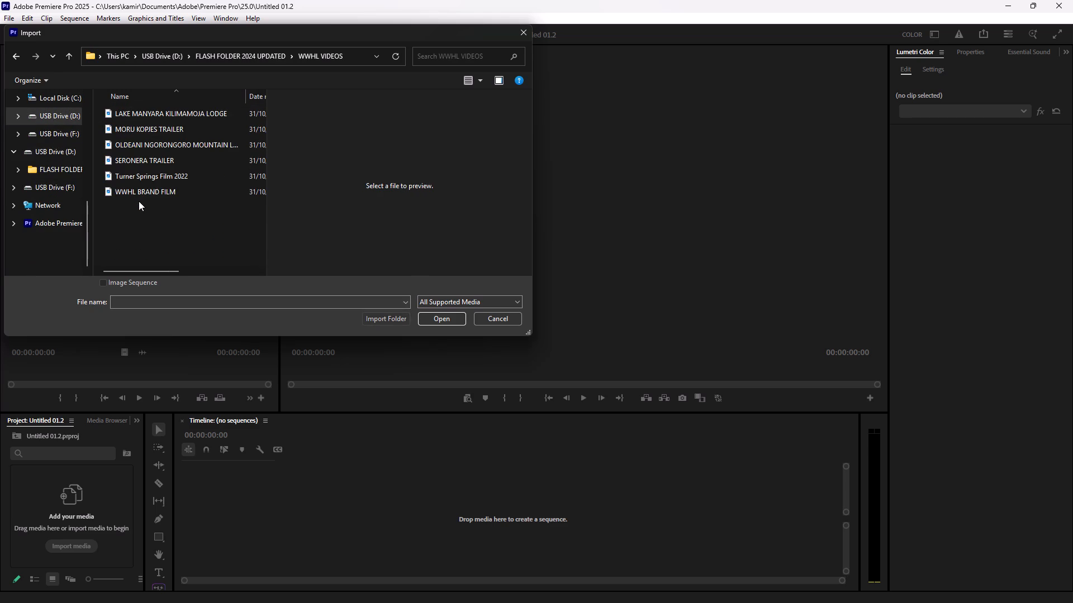
pyautogui.click(145, 187)
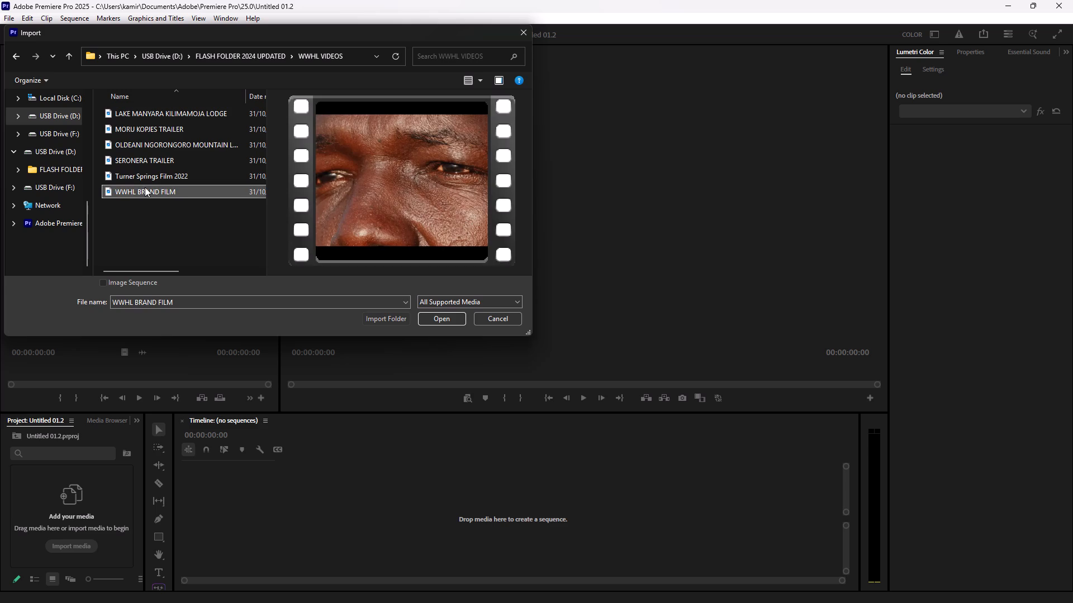
pyautogui.click(149, 176)
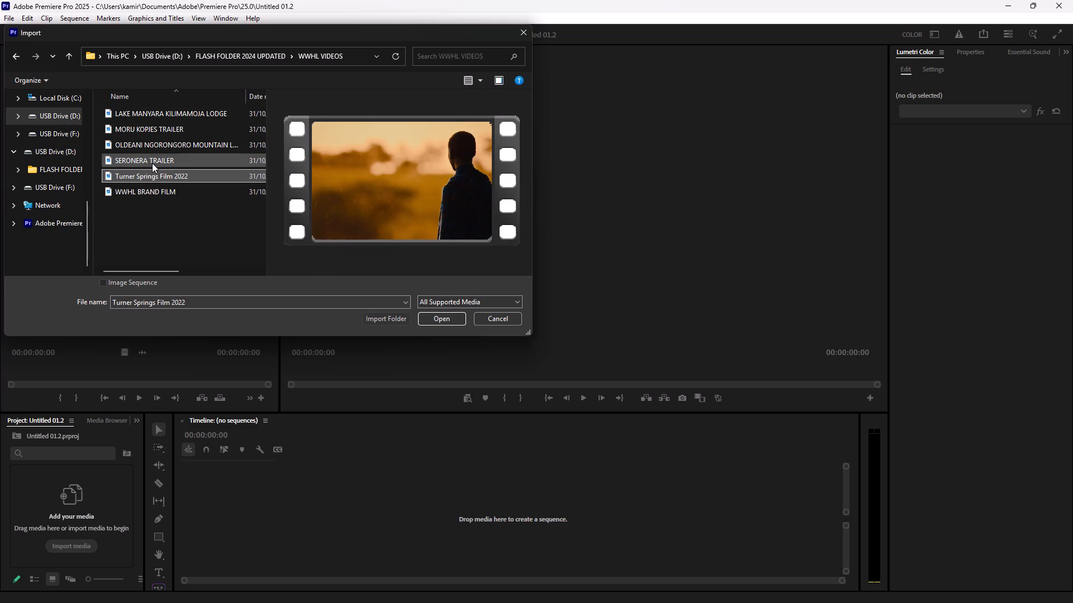
pyautogui.click(152, 163)
pyautogui.click(151, 147)
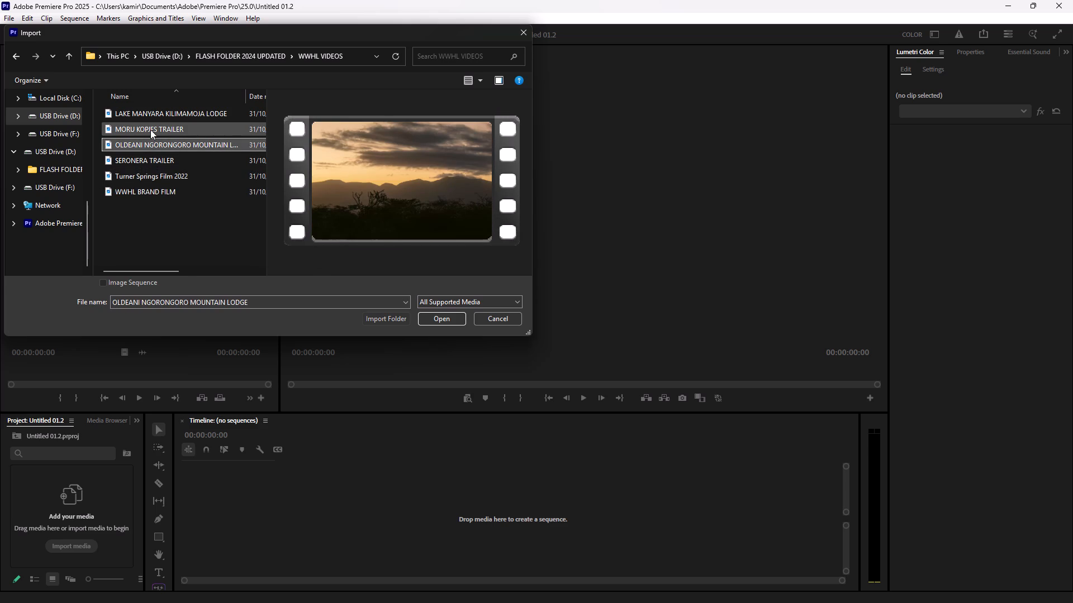
pyautogui.click(150, 130)
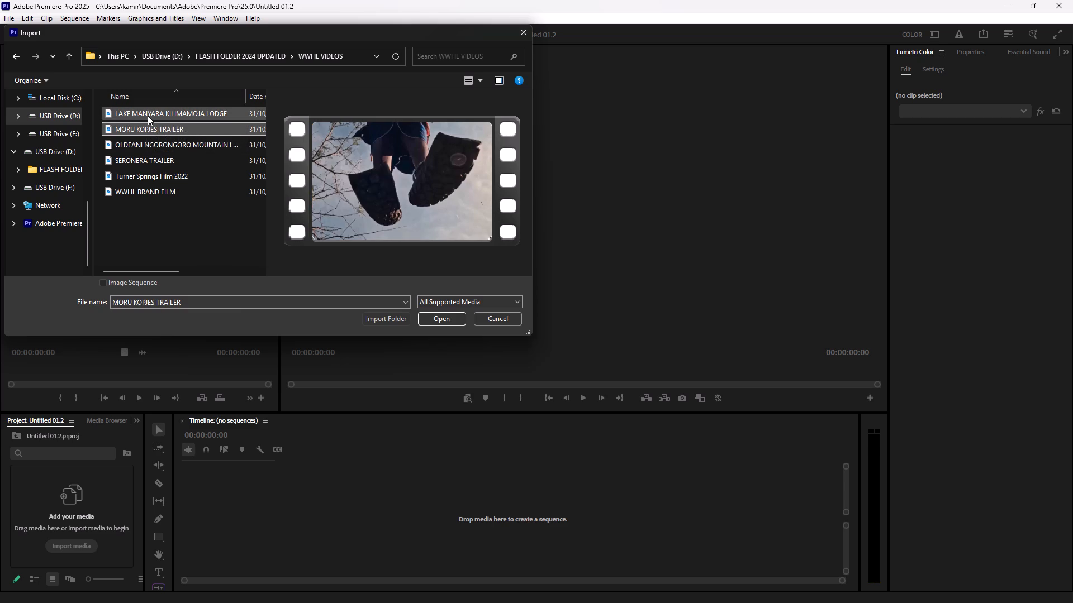
pyautogui.click(147, 116)
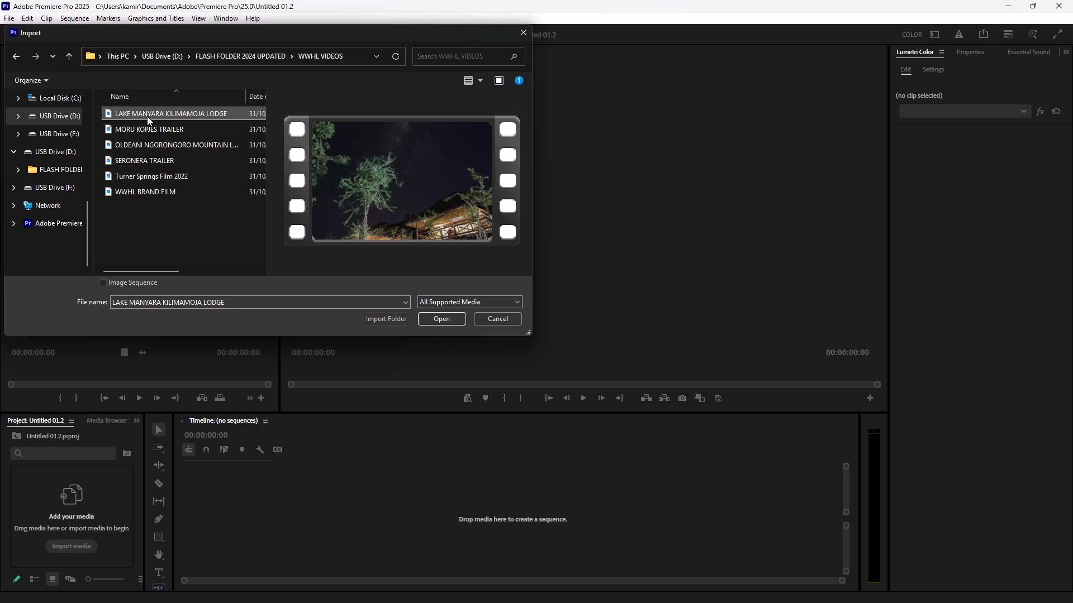
pyautogui.click(147, 116)
pyautogui.doubleClick(147, 116)
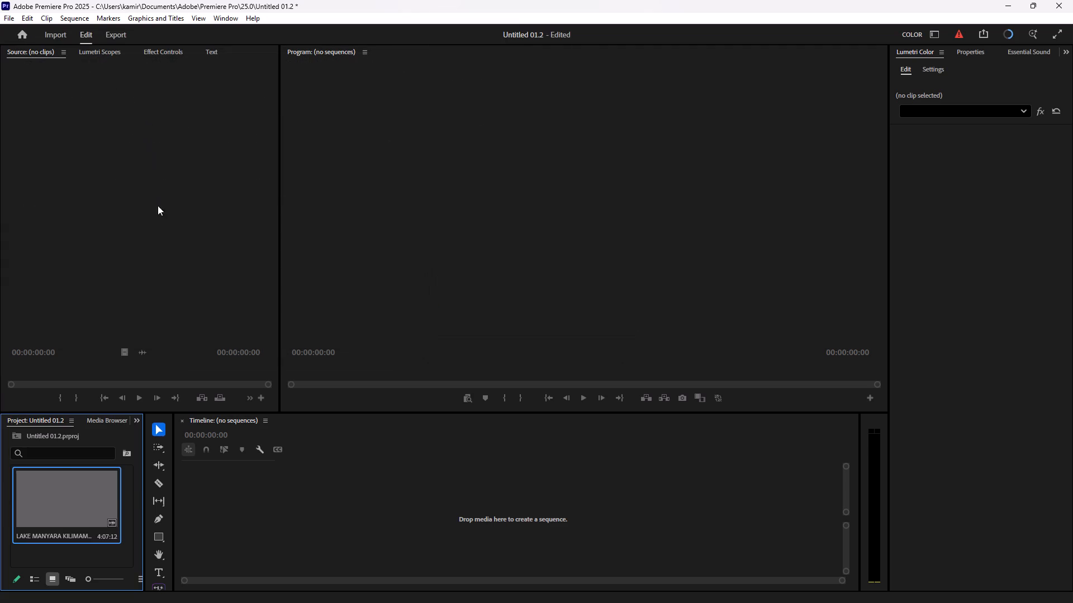
# Create a sequence from the imported LAKE MANYARA KILIMAMOJA LODGE clip in the timeline and lock audio track A1.
pyautogui.moveTo(77, 504); pyautogui.dragTo(207, 512)
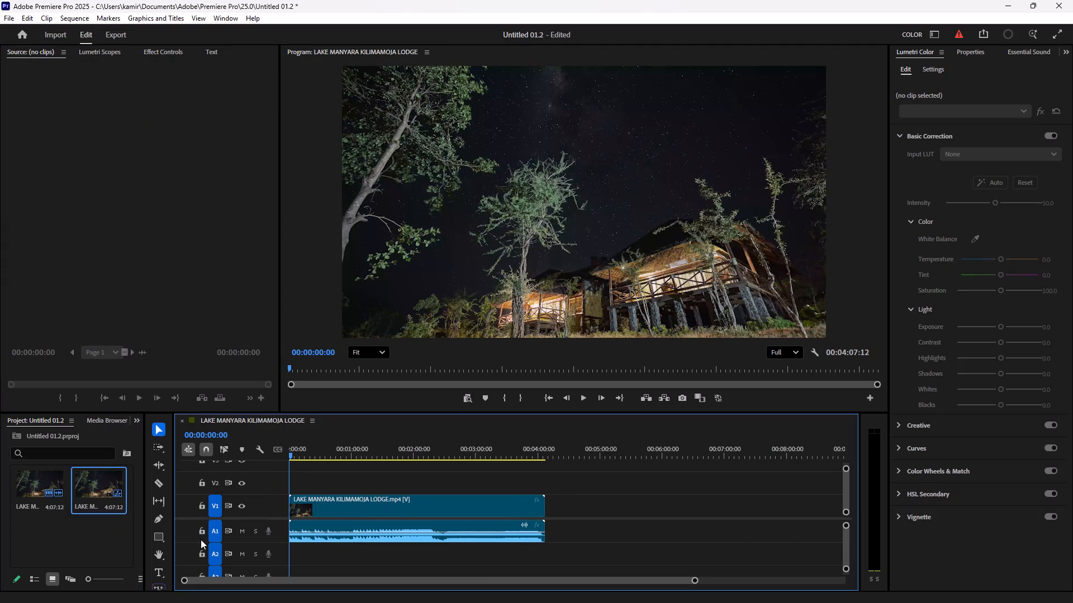
pyautogui.click(202, 526)
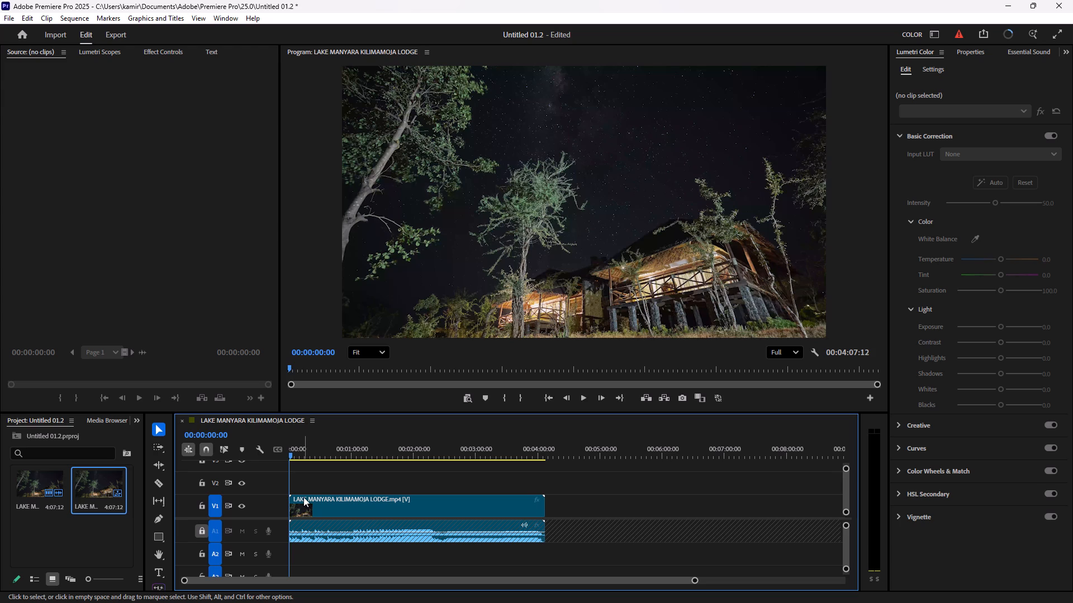
# Split the V1 video clip with the Razor tool about every 17 seconds along its length, up to about 00:03:50.
pyautogui.press('c')
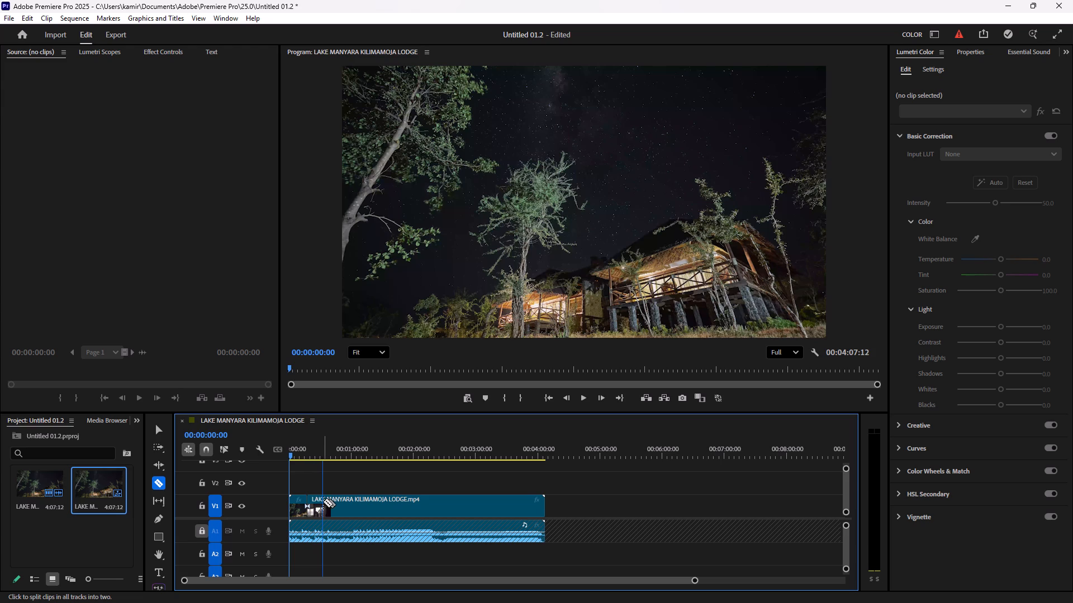
pyautogui.keyDown('shift'); pyautogui.click(324, 501); pyautogui.keyUp('shift')
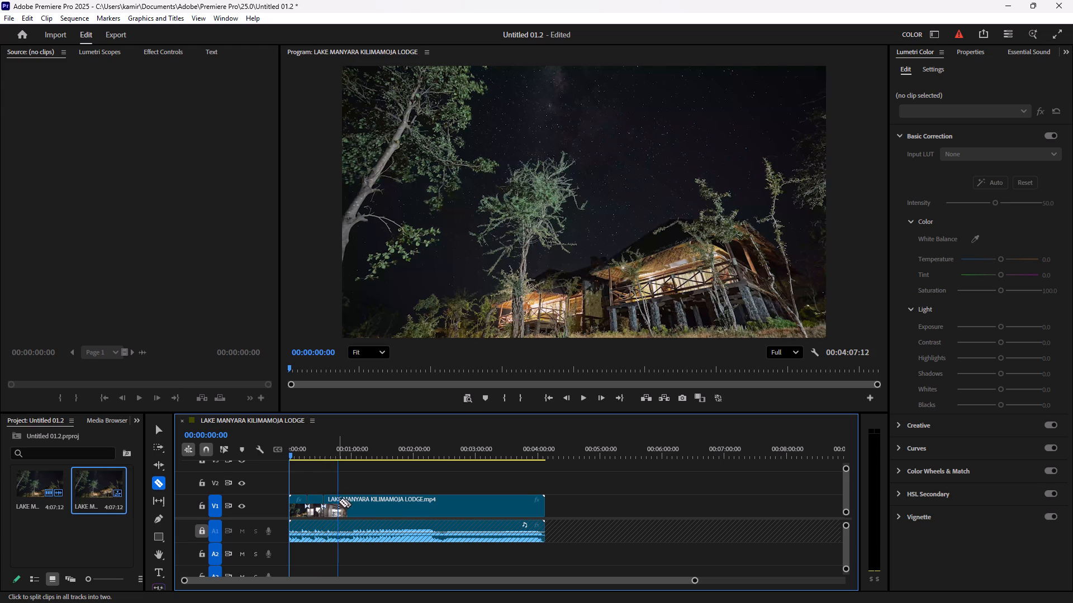
pyautogui.keyDown('shift'); pyautogui.click(341, 501); pyautogui.keyUp('shift')
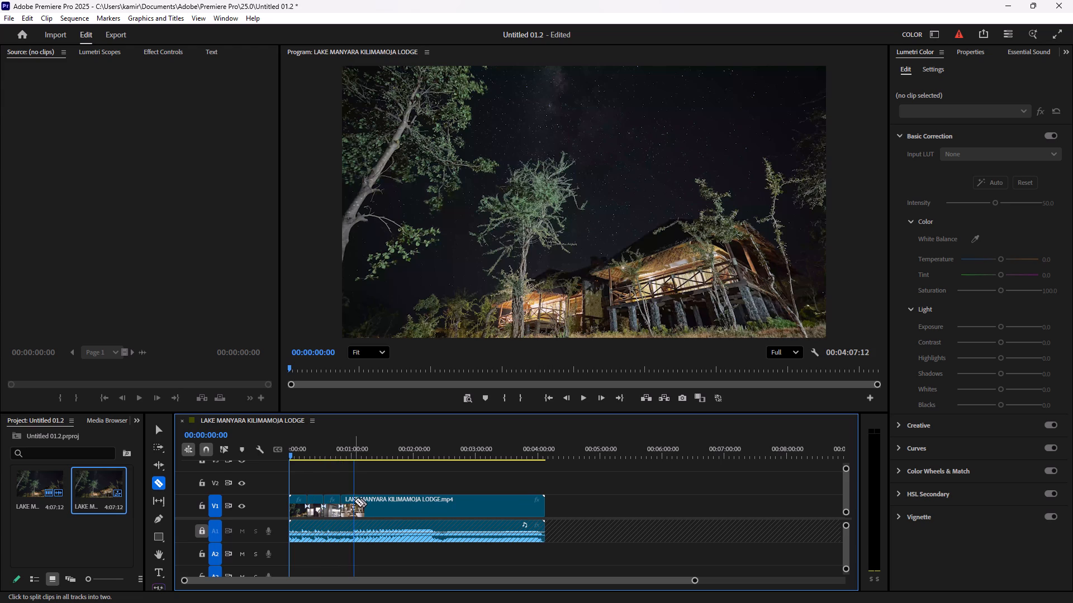
pyautogui.keyDown('shift'); pyautogui.click(359, 501); pyautogui.keyUp('shift')
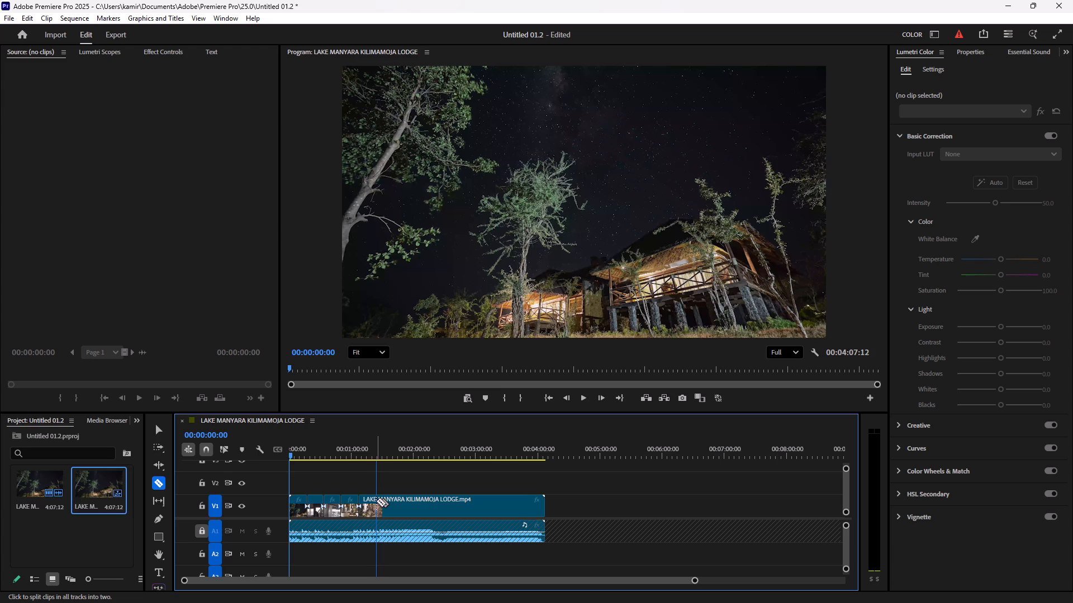
pyautogui.keyDown('shift'); pyautogui.click(377, 501); pyautogui.keyUp('shift')
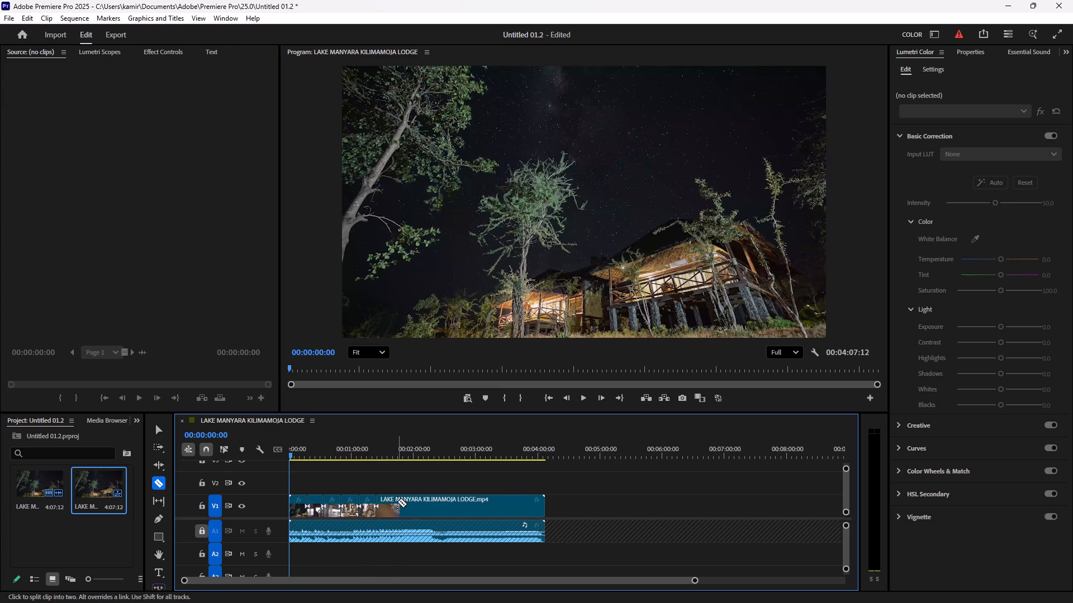
pyautogui.keyDown('shift'); pyautogui.click(393, 502); pyautogui.keyUp('shift')
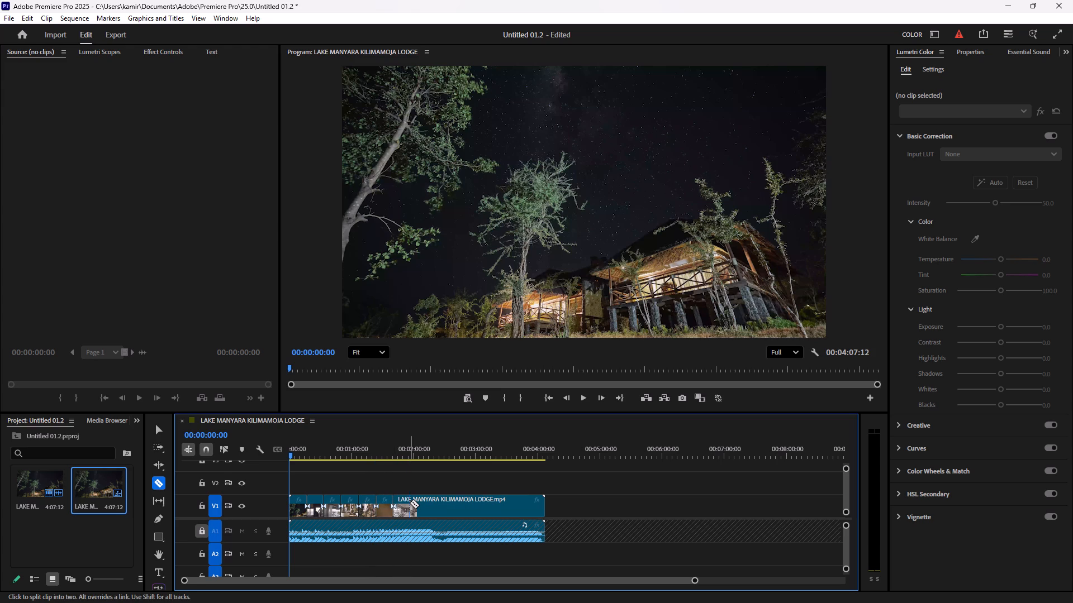
pyautogui.keyDown('shift'); pyautogui.click(411, 502); pyautogui.keyUp('shift')
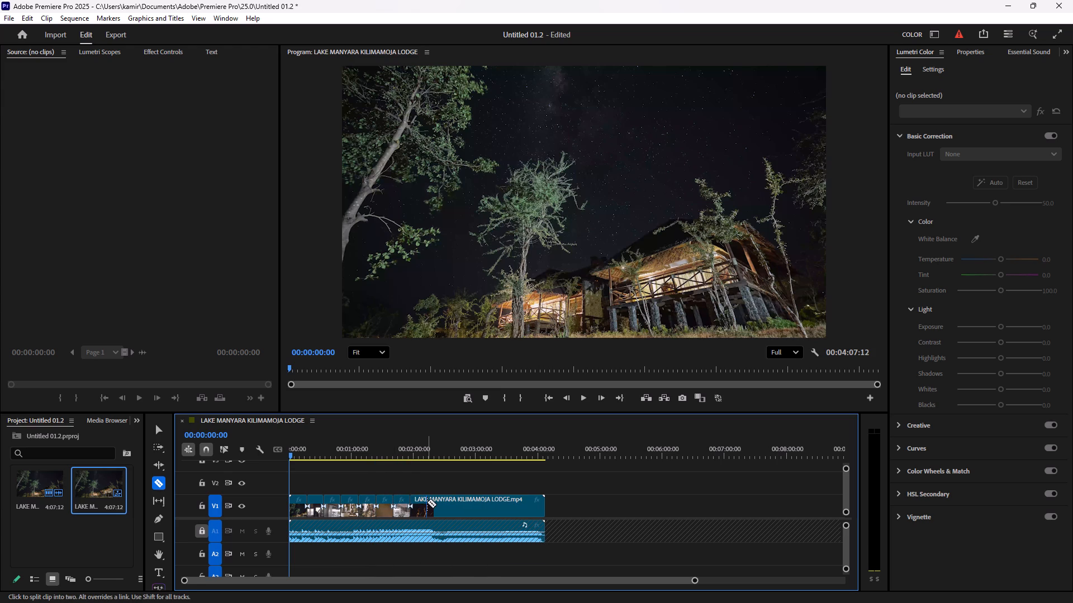
pyautogui.keyDown('shift'); pyautogui.click(428, 502); pyautogui.keyUp('shift')
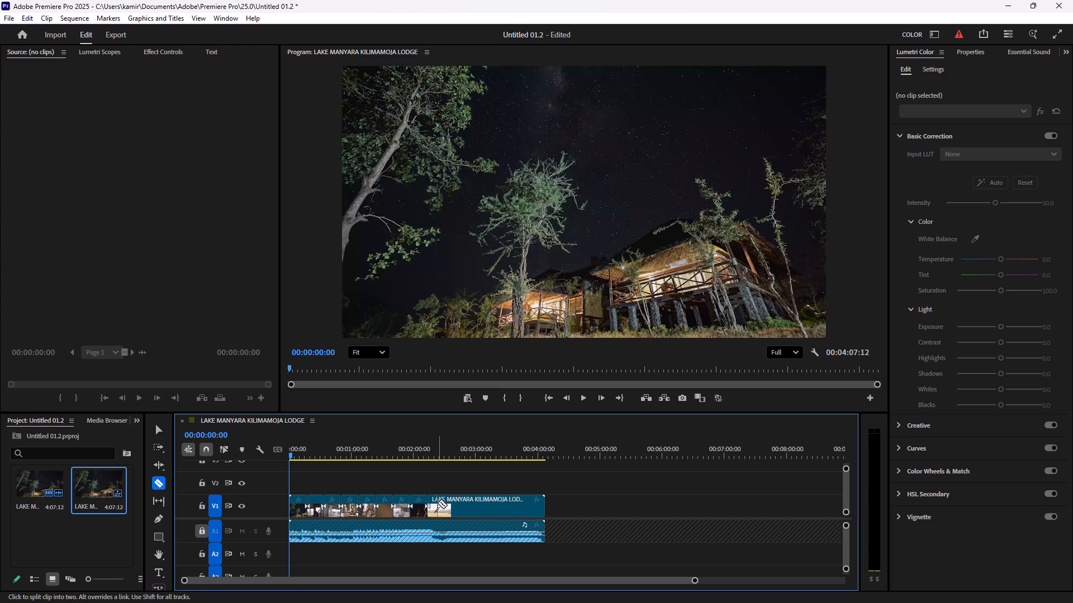
pyautogui.keyDown('shift'); pyautogui.click(445, 502); pyautogui.keyUp('shift')
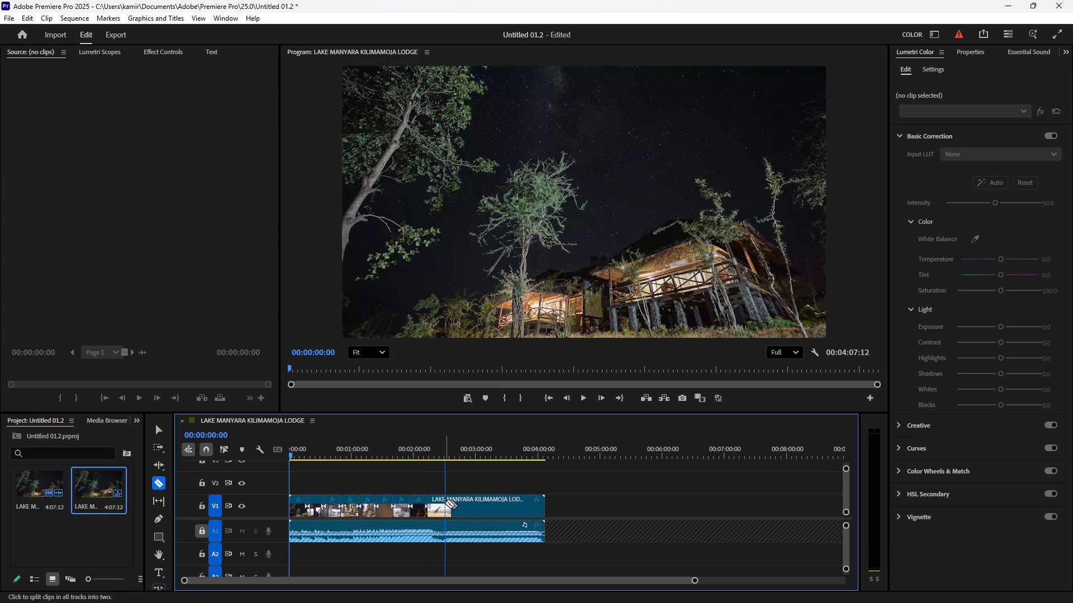
pyautogui.keyDown('shift'); pyautogui.click(463, 504); pyautogui.keyUp('shift')
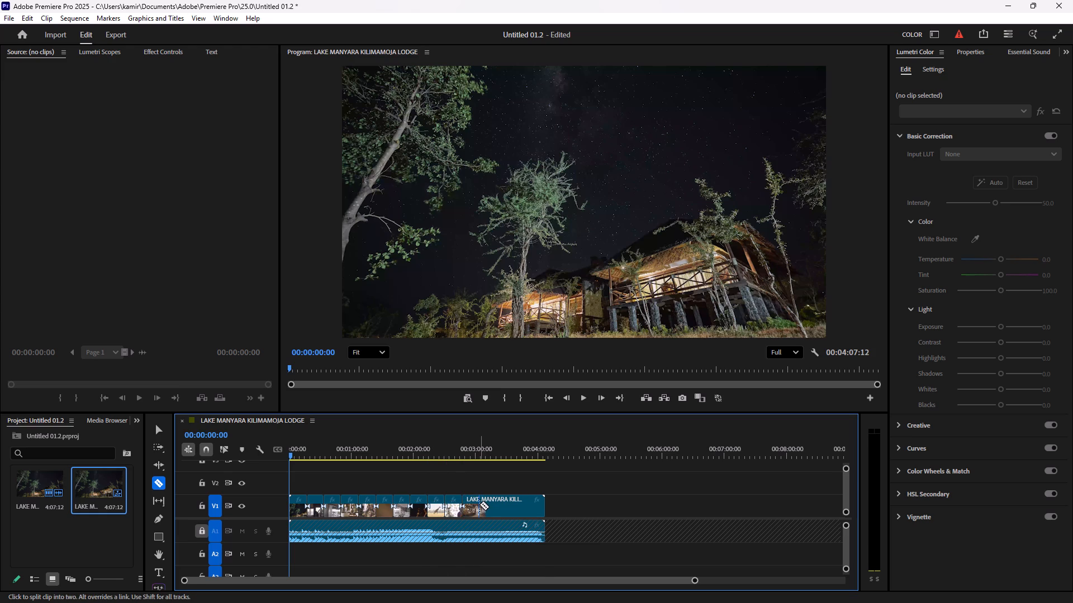
pyautogui.keyDown('shift'); pyautogui.click(479, 504); pyautogui.keyUp('shift')
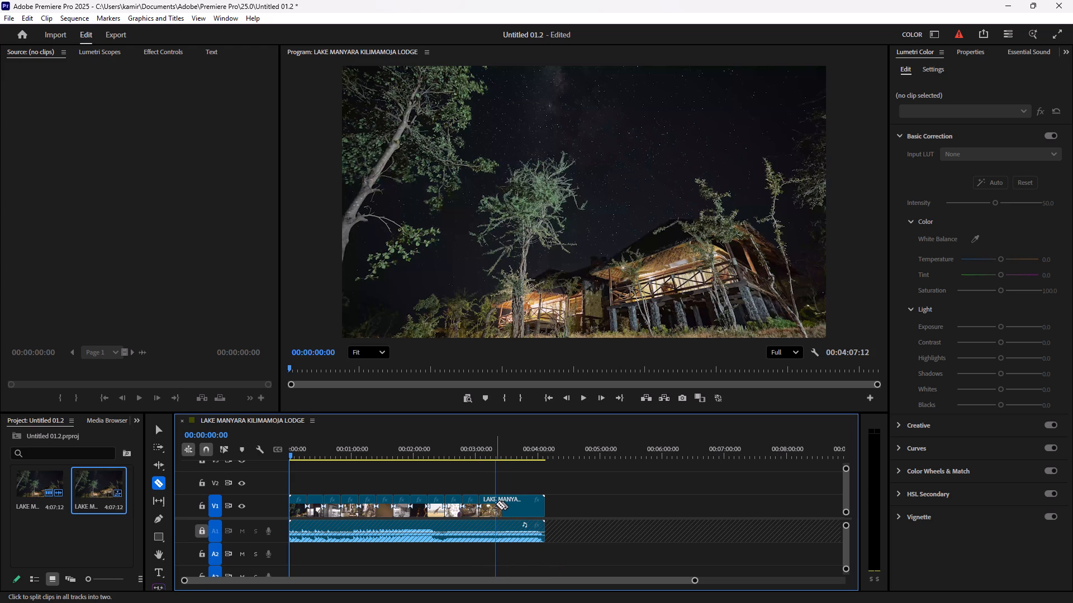
pyautogui.keyDown('shift'); pyautogui.click(497, 504); pyautogui.keyUp('shift')
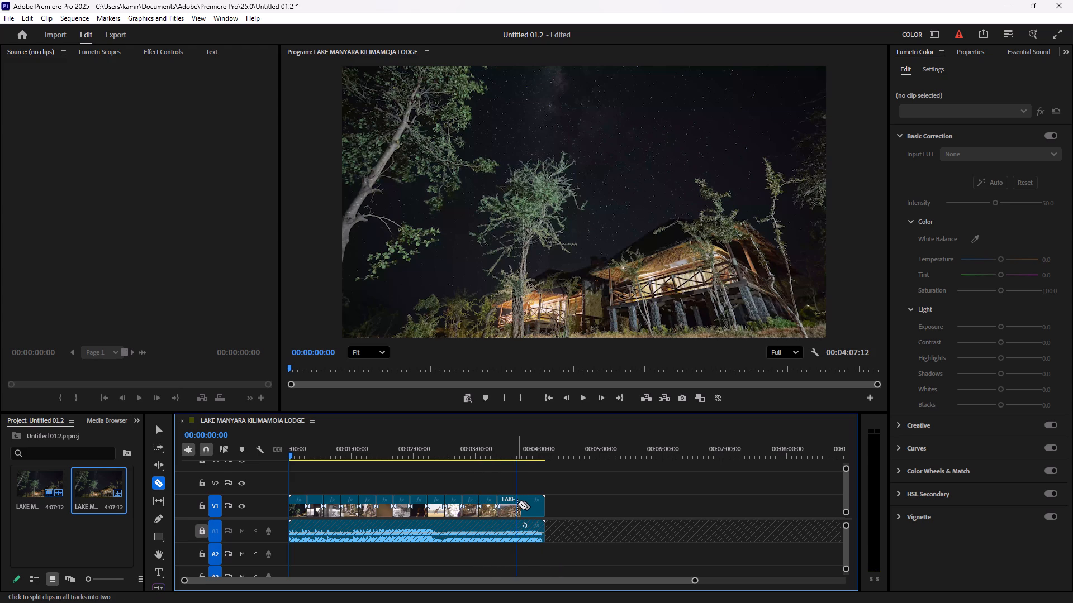
pyautogui.keyDown('shift'); pyautogui.click(517, 504); pyautogui.keyUp('shift')
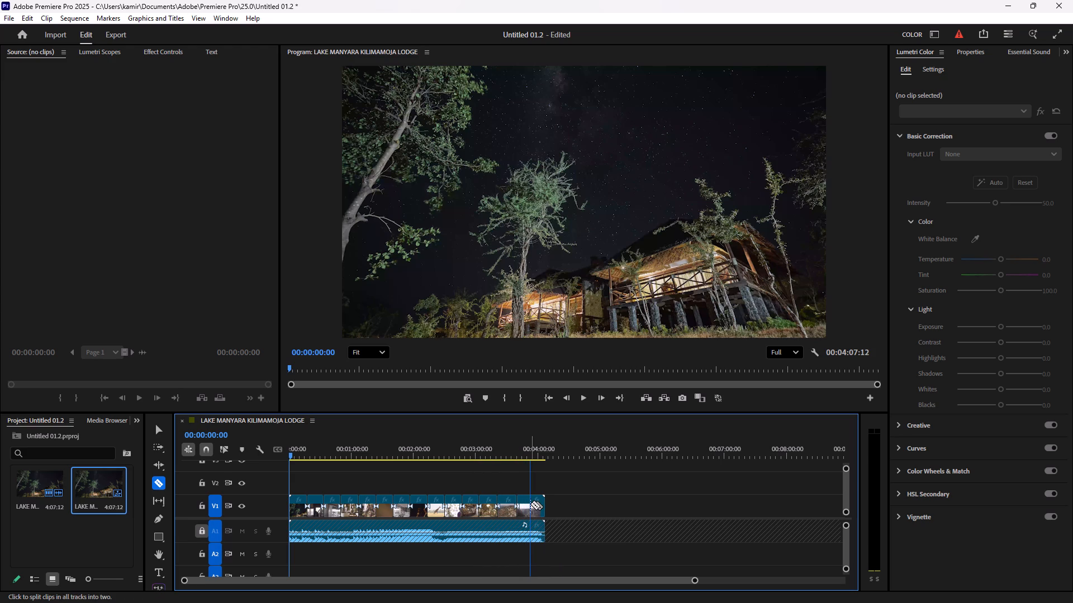
pyautogui.keyDown('shift'); pyautogui.click(528, 504); pyautogui.keyUp('shift')
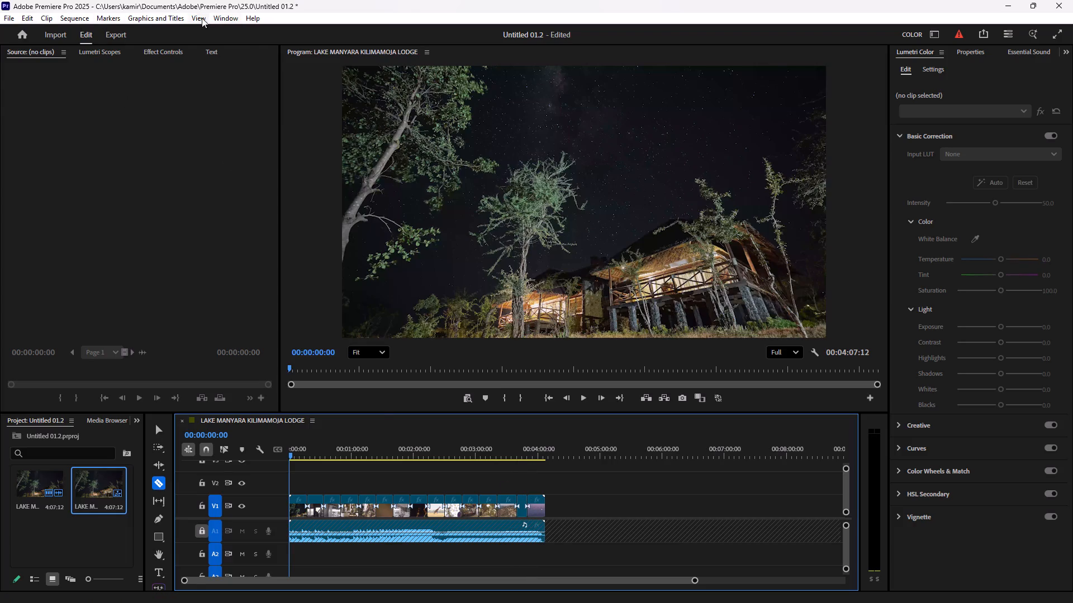
# Open the Storyblocks extension.
pyautogui.click(218, 18)
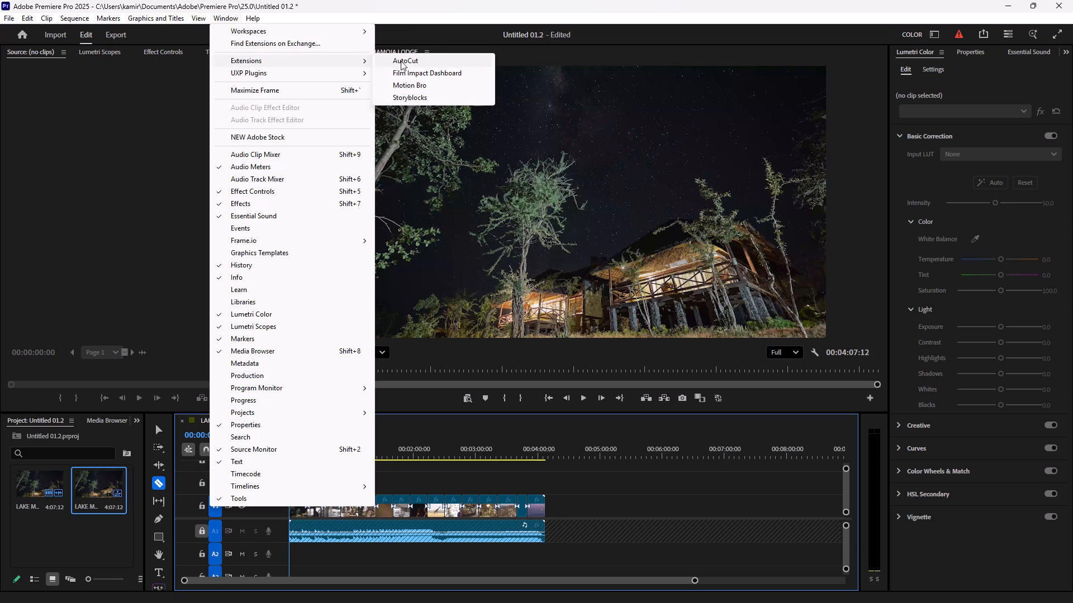
pyautogui.click(410, 96)
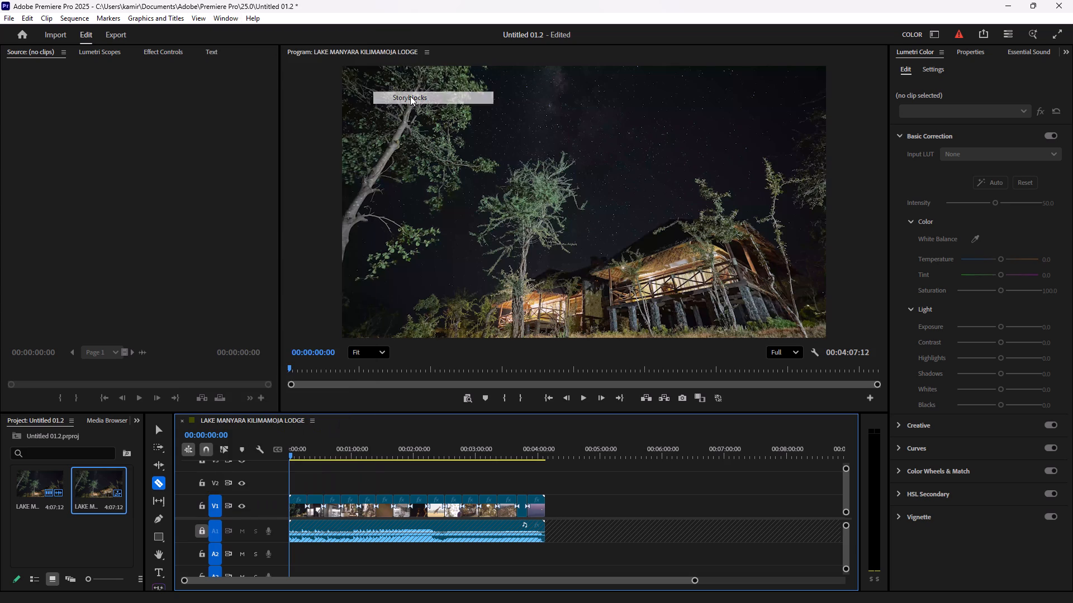
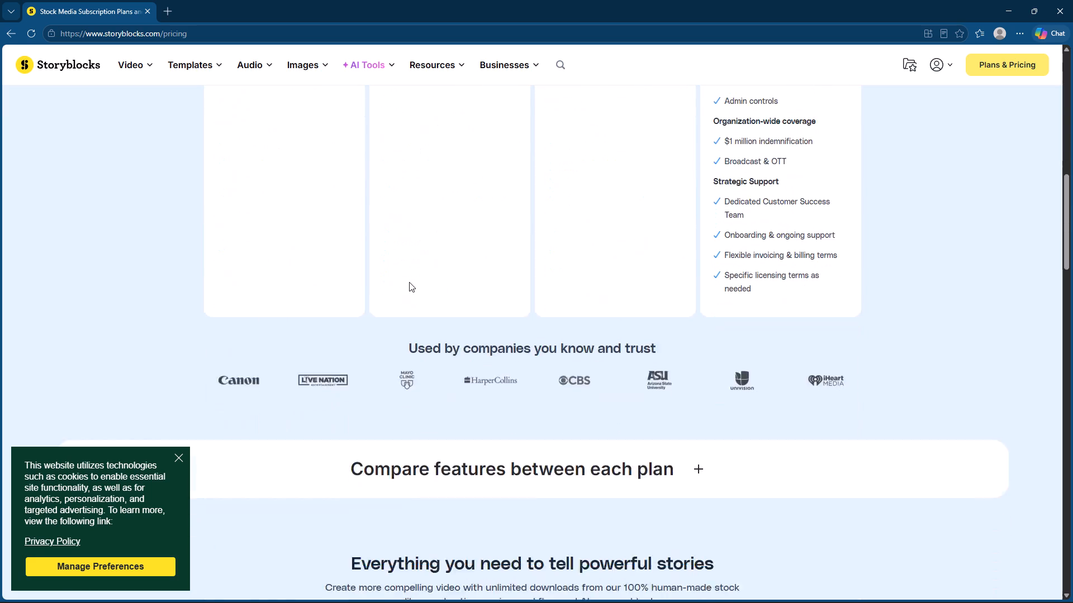
# Leave the Storyblocks pricing page, switch back to Premiere Pro and close the Storyblocks extension.
pyautogui.scroll(-6, 409, 282)
pyautogui.scroll(2, 409, 282)
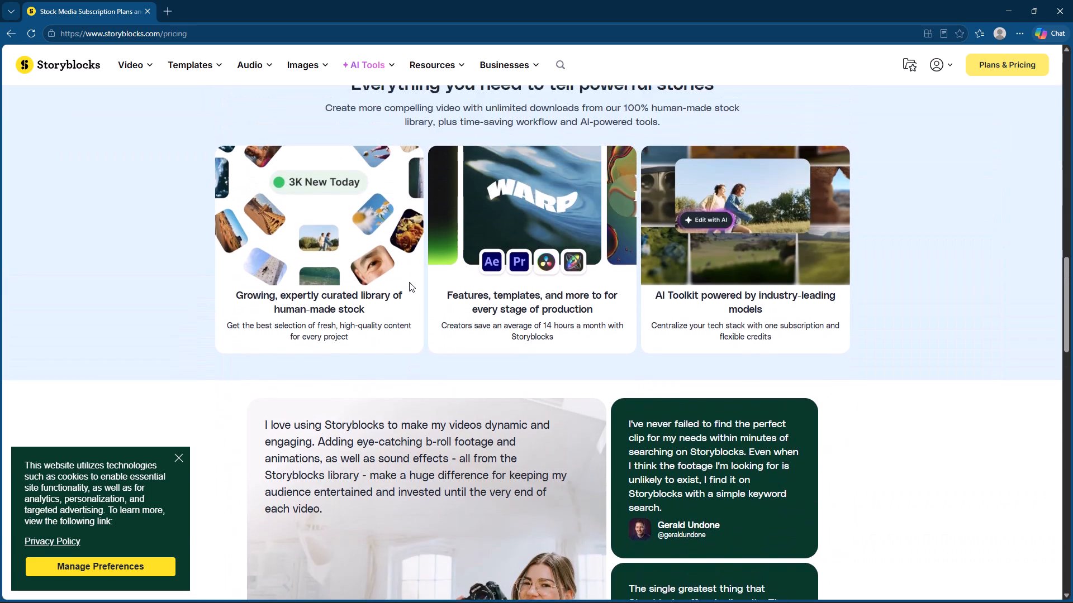
pyautogui.scroll(3, 409, 282)
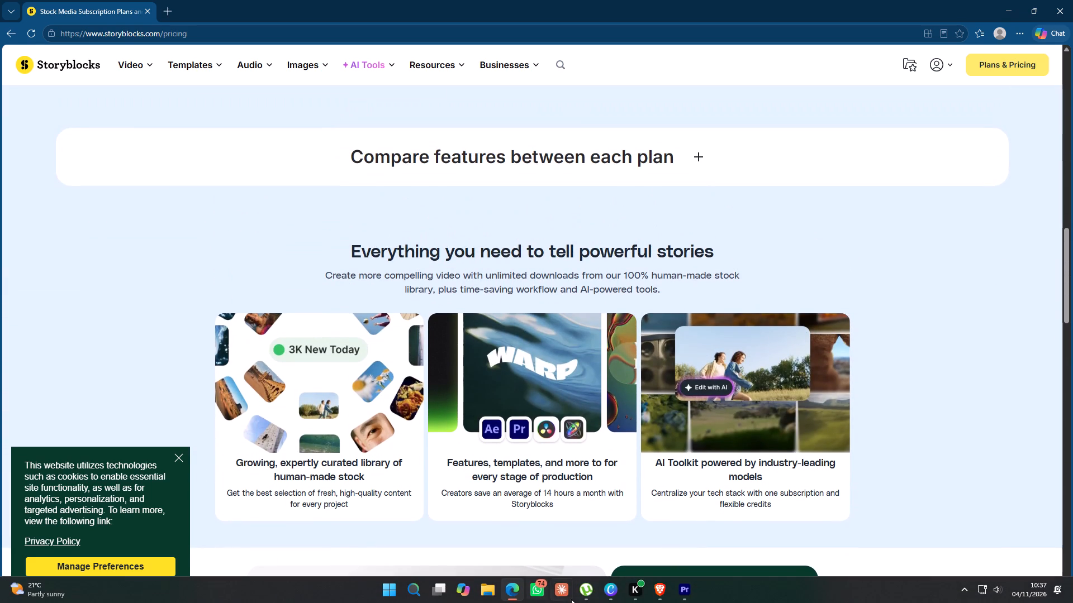
pyautogui.click(689, 587)
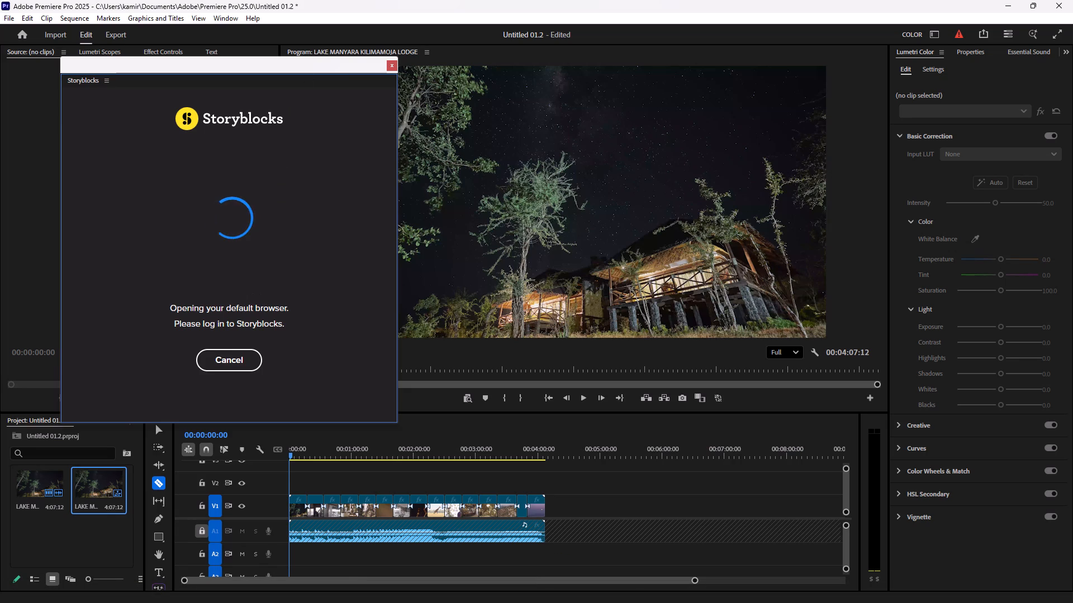
pyautogui.click(388, 66)
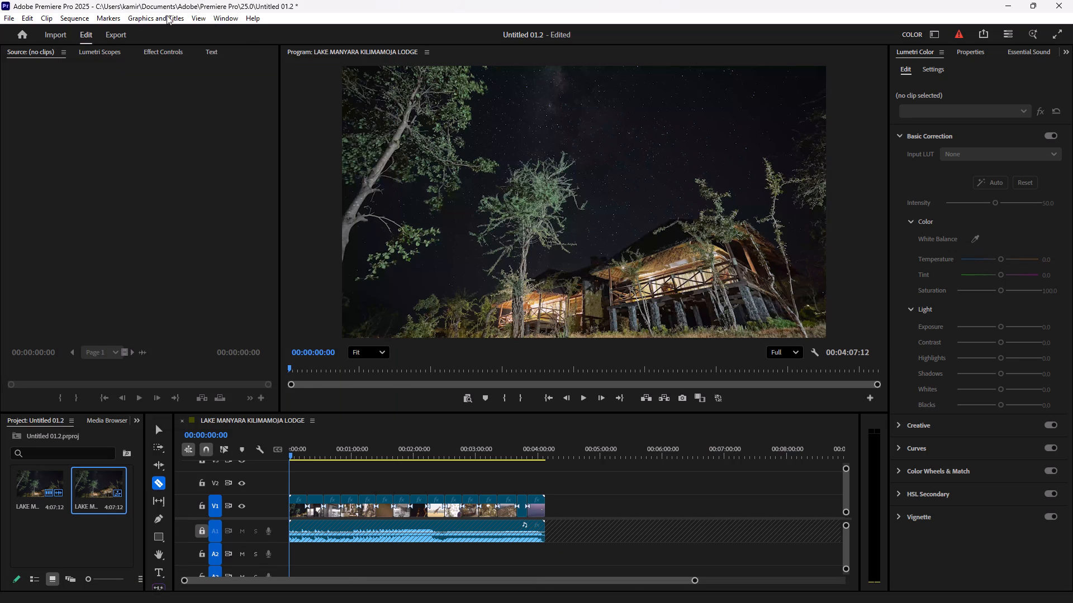
# Look through the Essentials transitions in the Film Impact Dashboard extension.
pyautogui.click(226, 17)
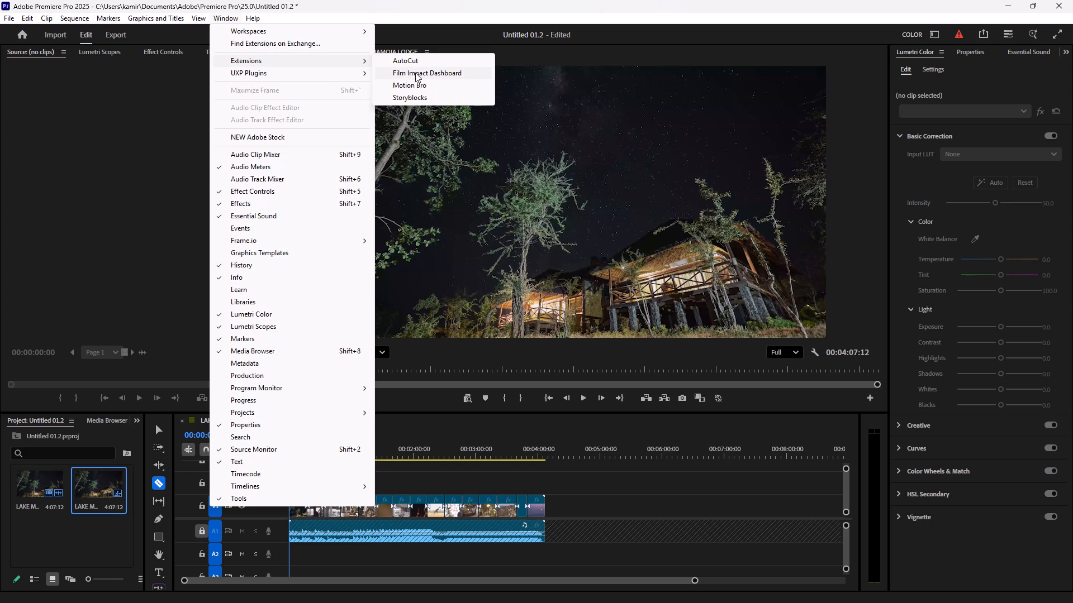
pyautogui.click(417, 74)
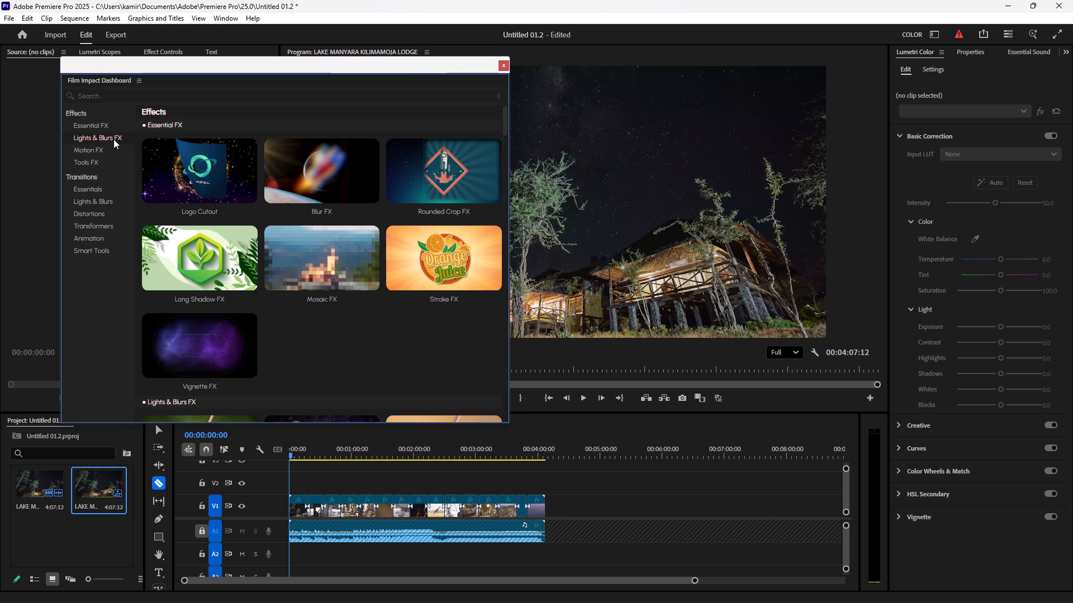
pyautogui.click(97, 189)
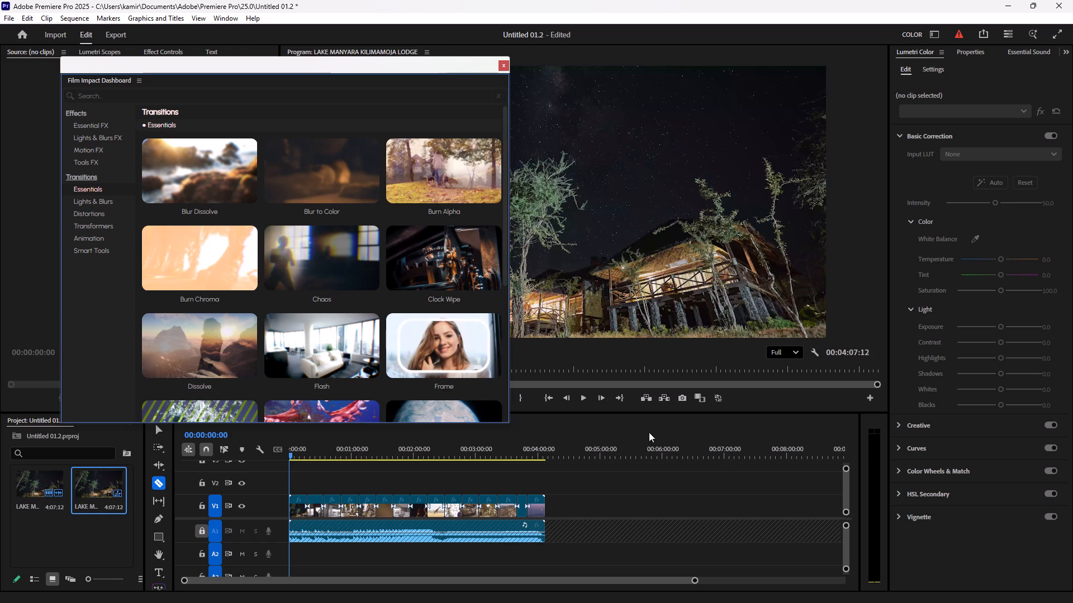
# Close the dashboard and, with the Selection tool, move V1's second, fifth and eighth segments straight up to V2 and its third and sixth to V3.
pyautogui.click(157, 434)
pyautogui.click(506, 63)
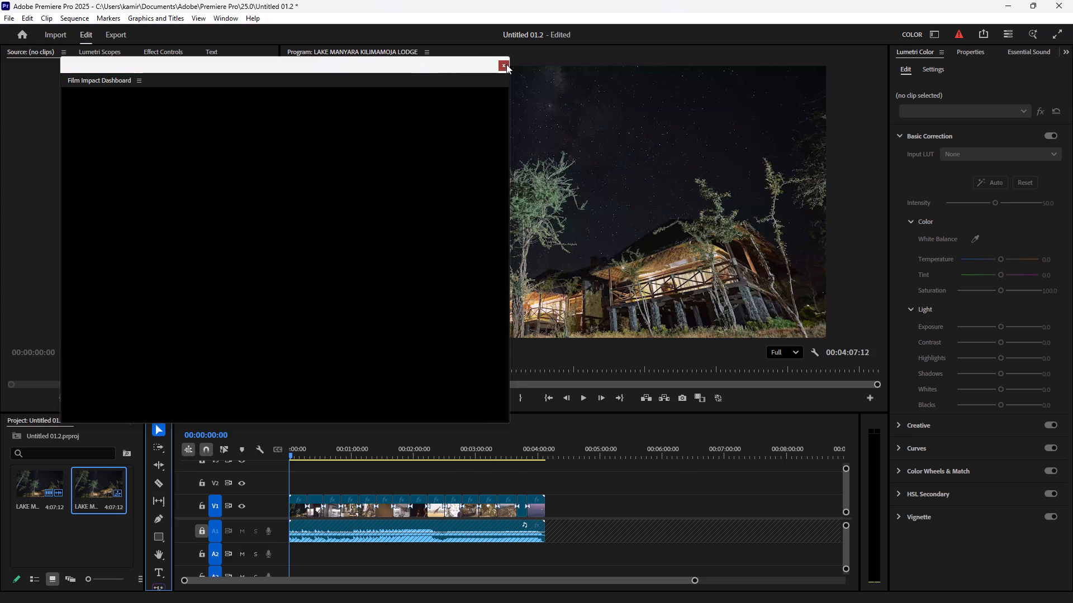
pyautogui.moveTo(315, 504); pyautogui.dragTo(319, 484)
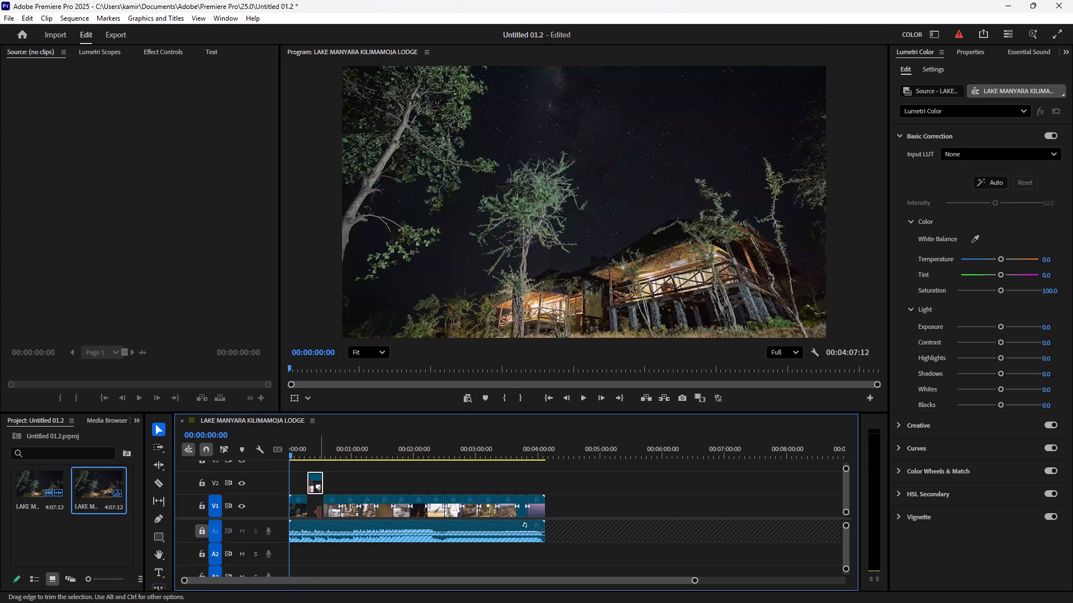
pyautogui.moveTo(334, 509); pyautogui.dragTo(333, 502)
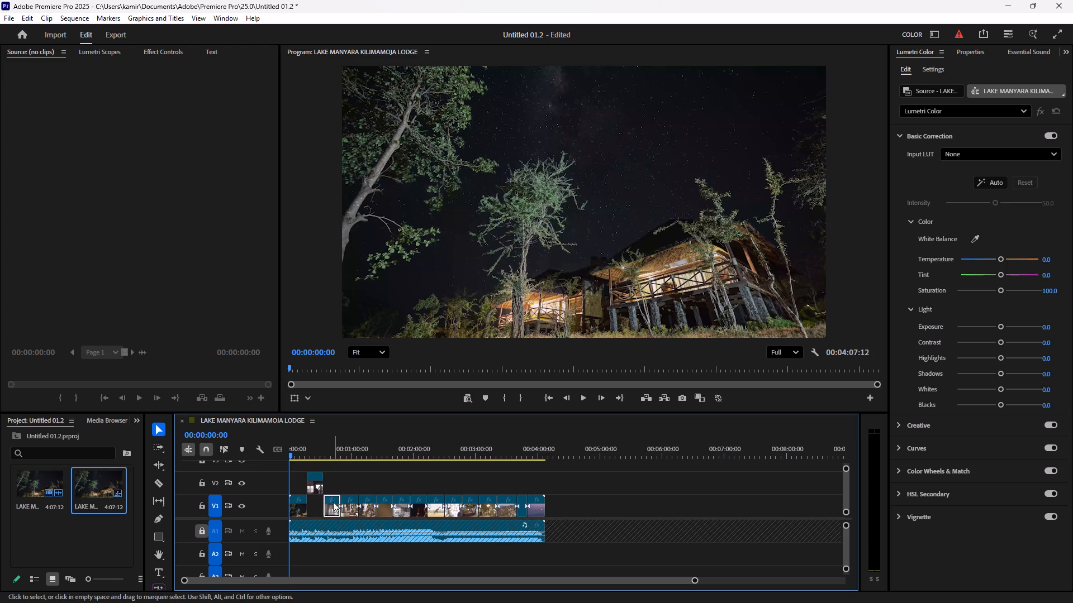
pyautogui.moveTo(333, 502); pyautogui.dragTo(335, 468)
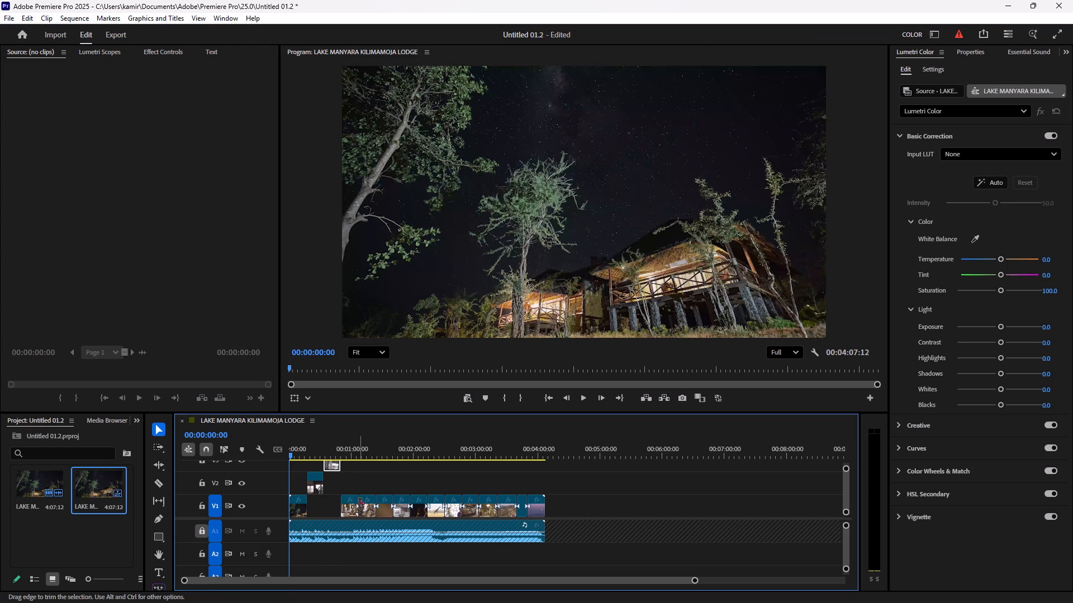
pyautogui.moveTo(368, 508); pyautogui.dragTo(369, 491)
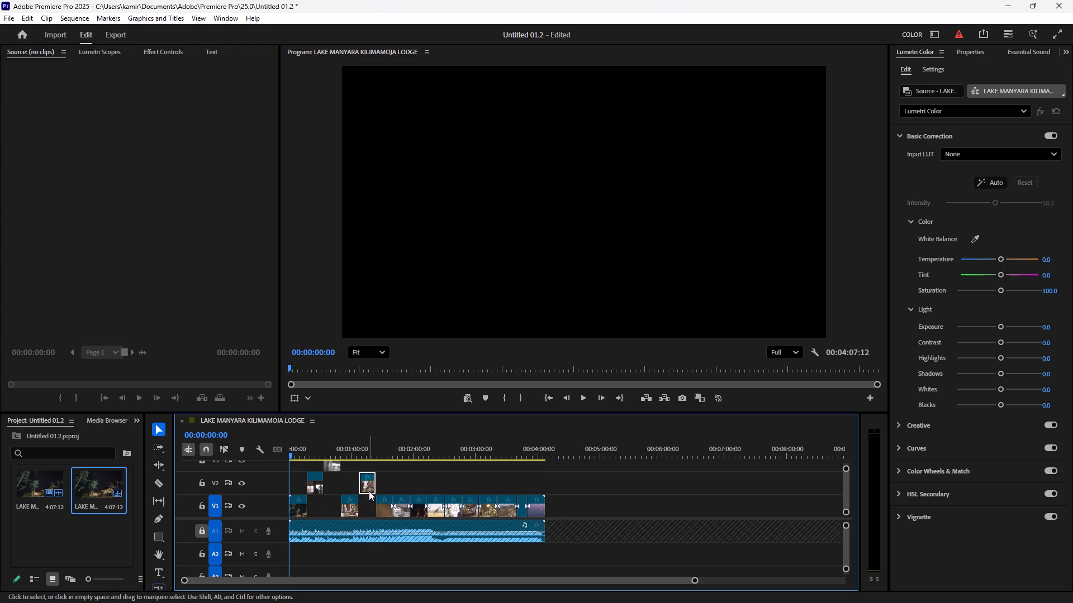
pyautogui.moveTo(384, 508); pyautogui.dragTo(384, 502)
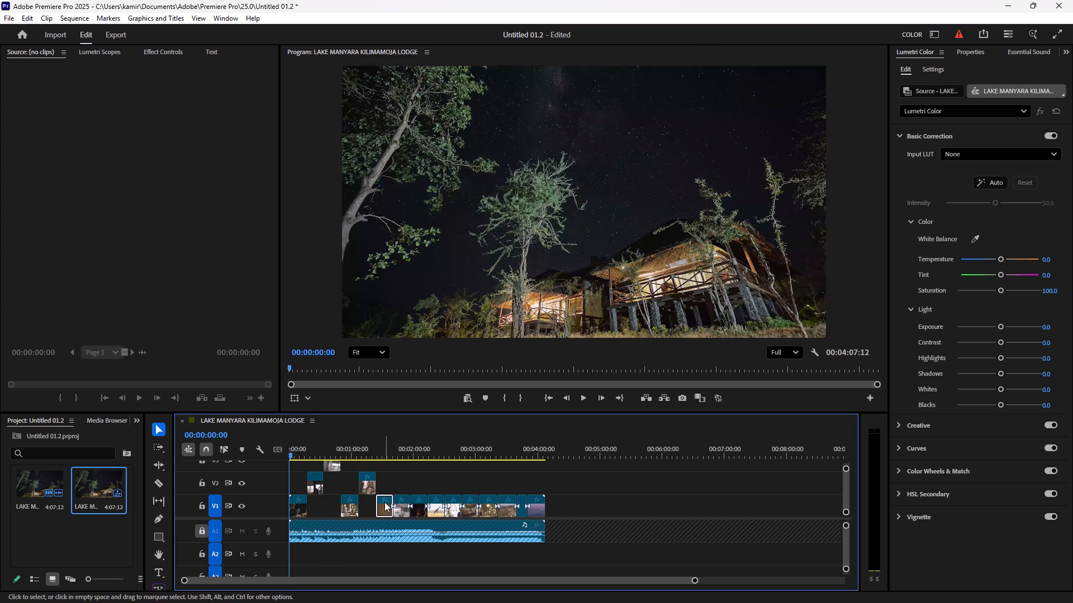
pyautogui.moveTo(384, 502); pyautogui.dragTo(387, 468)
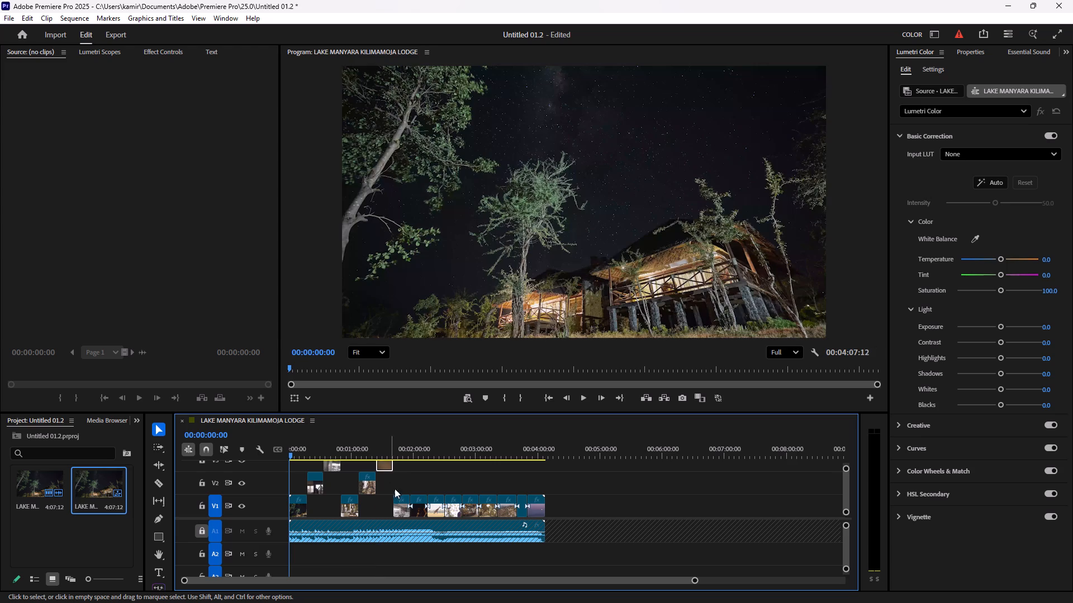
pyautogui.moveTo(421, 510); pyautogui.dragTo(419, 486)
# Move the eleventh and thirteenth video segments straight up to track V2 and the tenth and fourteenth to V3.
pyautogui.moveTo(457, 506); pyautogui.dragTo(456, 472)
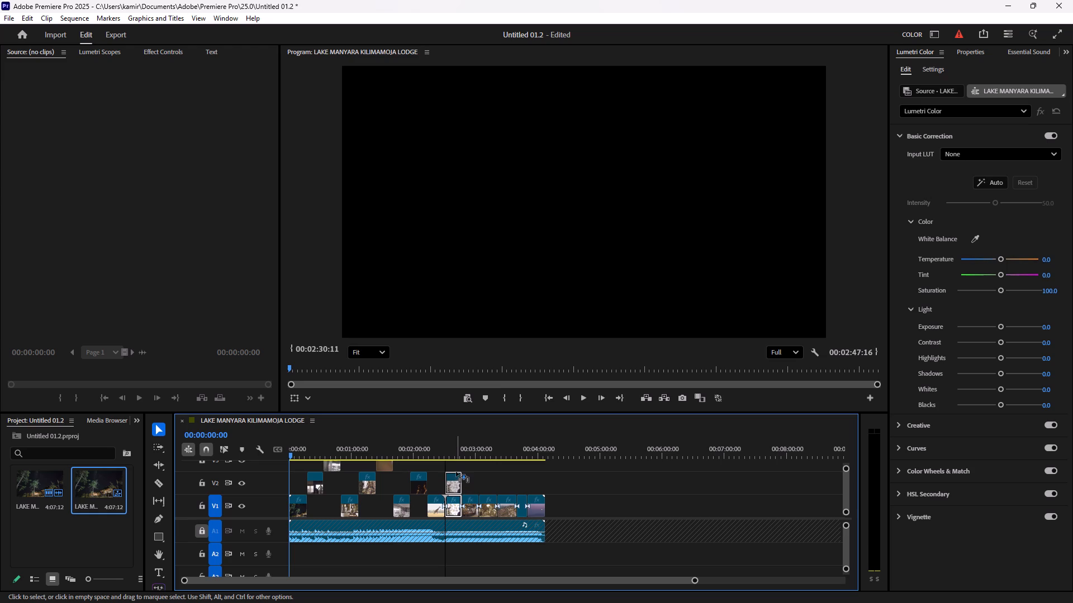
pyautogui.moveTo(456, 472); pyautogui.dragTo(456, 469)
pyautogui.moveTo(469, 508); pyautogui.dragTo(467, 493)
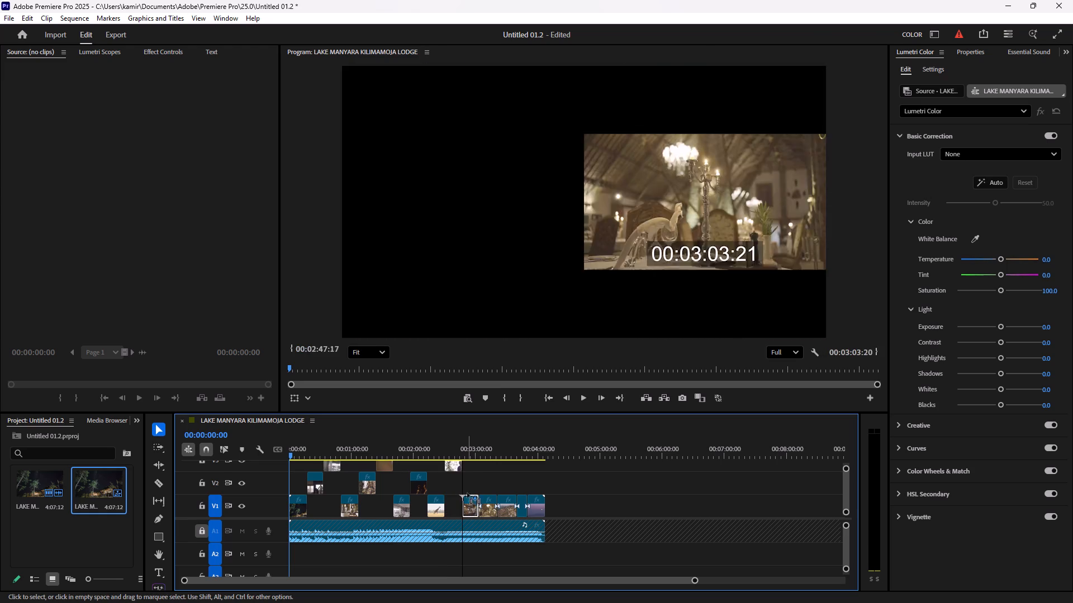
pyautogui.moveTo(467, 493); pyautogui.dragTo(467, 487)
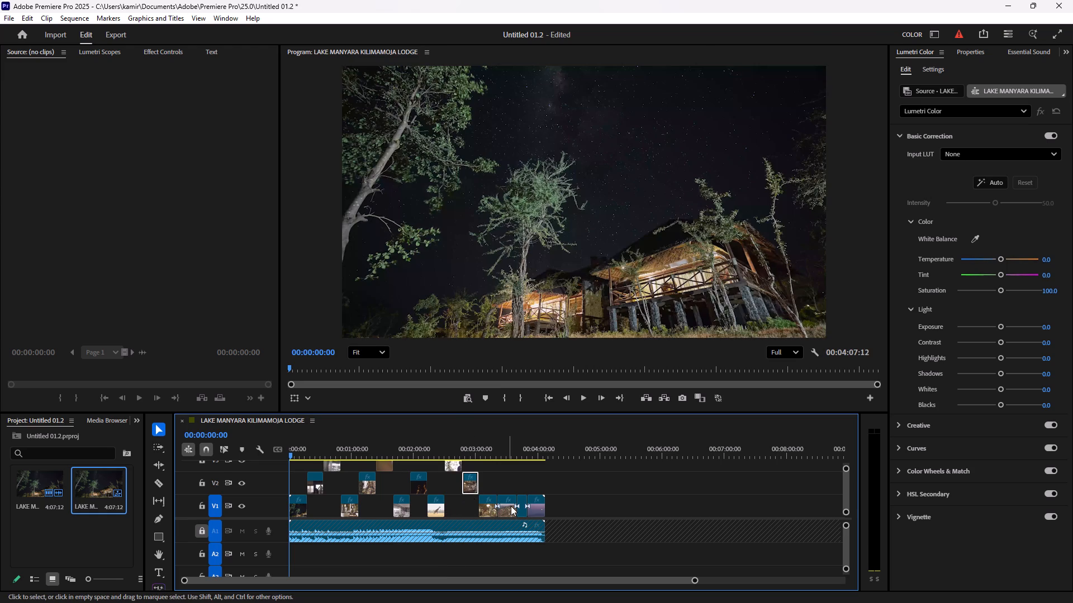
pyautogui.moveTo(511, 506); pyautogui.dragTo(510, 481)
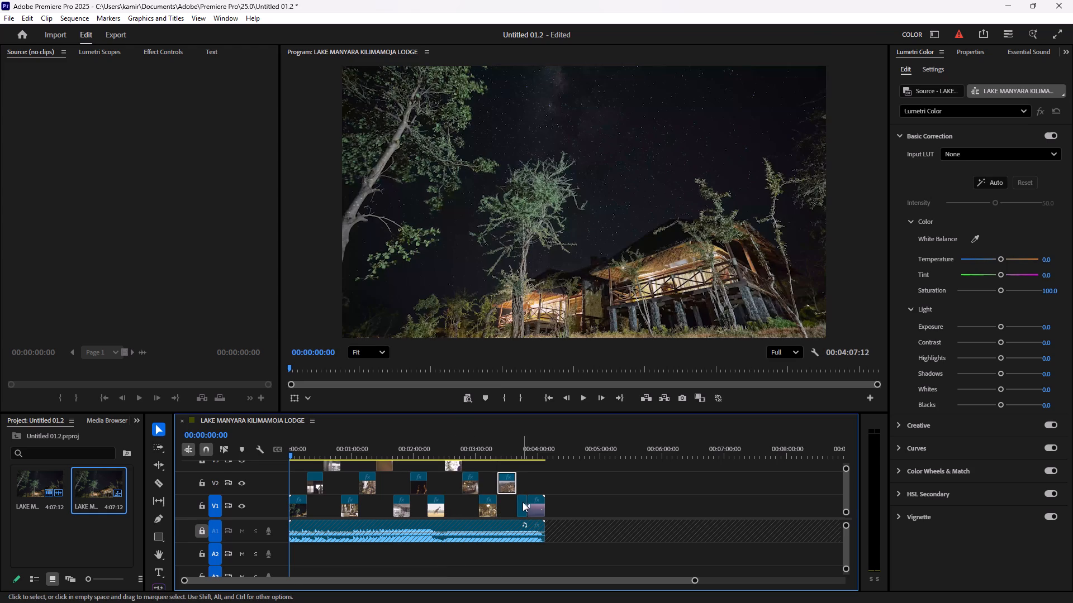
pyautogui.moveTo(523, 503); pyautogui.dragTo(525, 467)
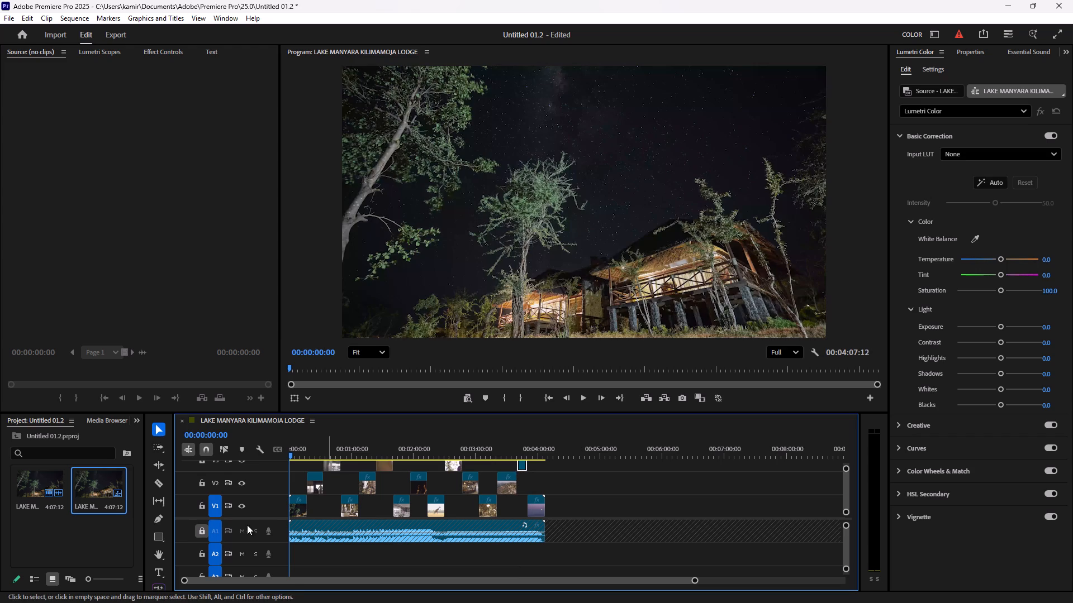
# Unlock audio track A1.
pyautogui.click(203, 534)
# Create an adjustment layer in the project at 3840 x 2160, 25.00 fps, with square pixels (1.0).
pyautogui.scroll(5, 438, 510)
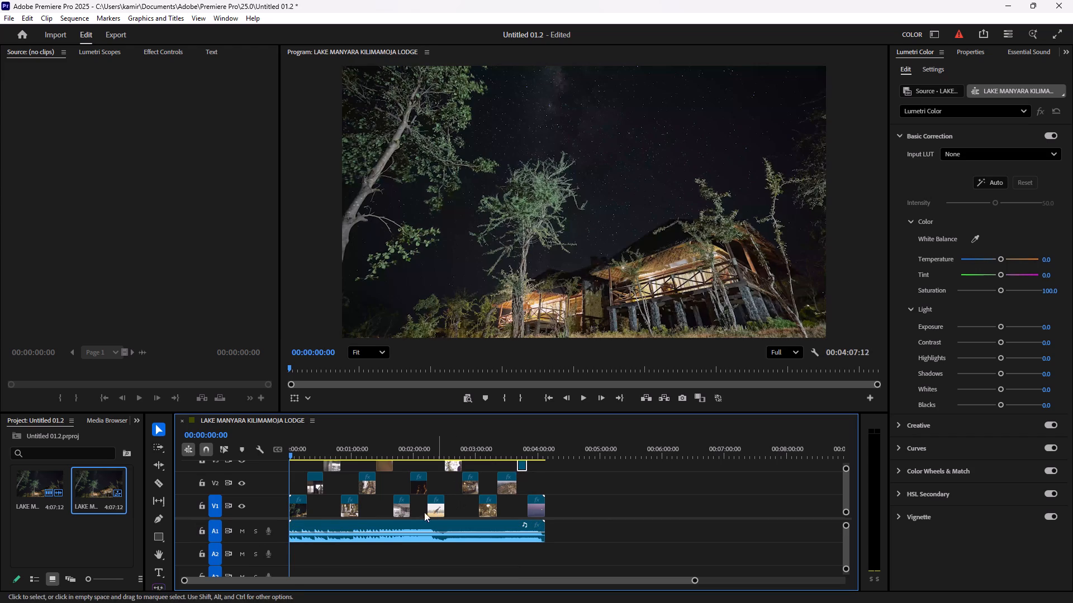
pyautogui.scroll(6, 250, 506)
pyautogui.moveTo(845, 486); pyautogui.dragTo(846, 470)
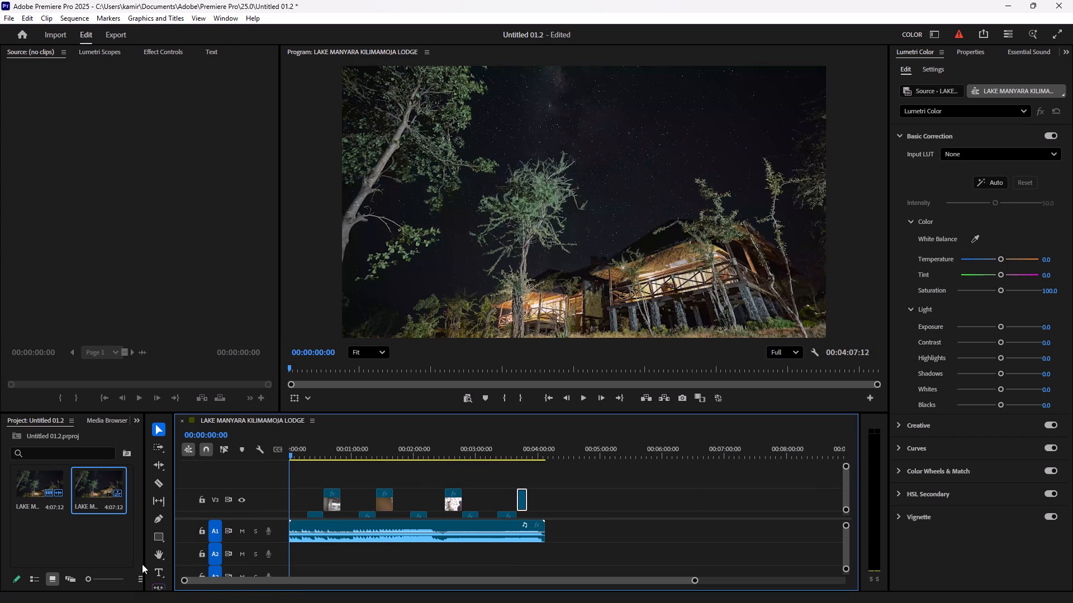
pyautogui.moveTo(144, 526); pyautogui.dragTo(158, 524)
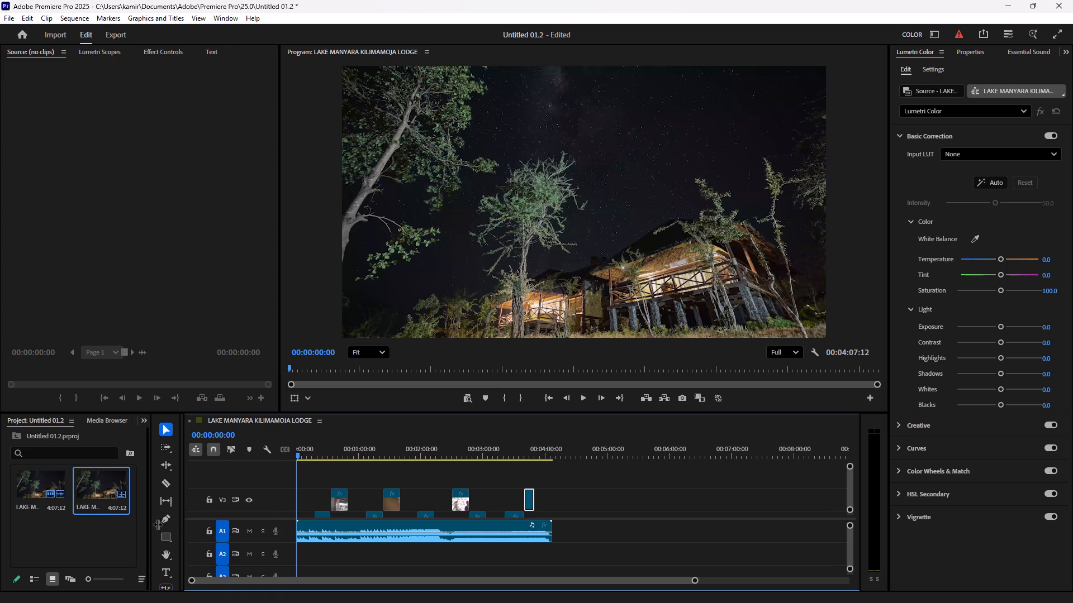
pyautogui.moveTo(158, 524); pyautogui.dragTo(228, 516)
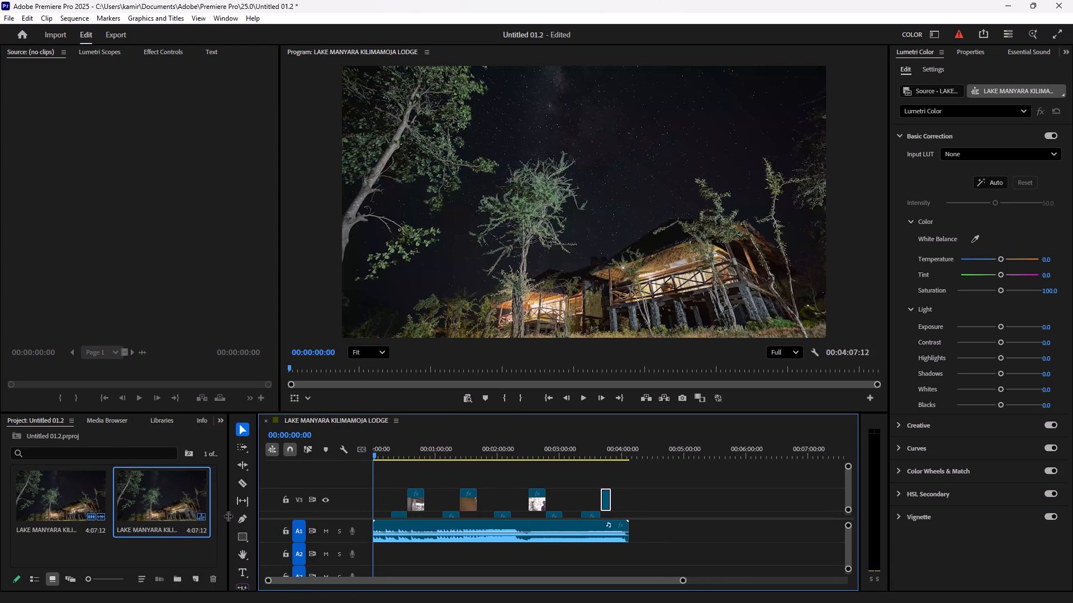
pyautogui.moveTo(228, 516); pyautogui.dragTo(220, 511)
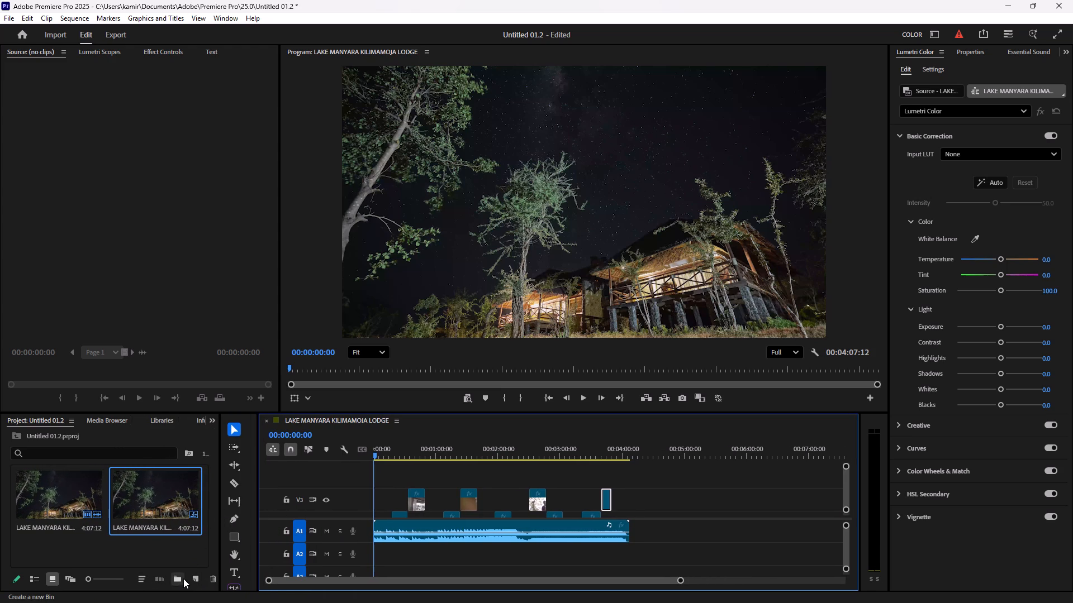
pyautogui.click(193, 579)
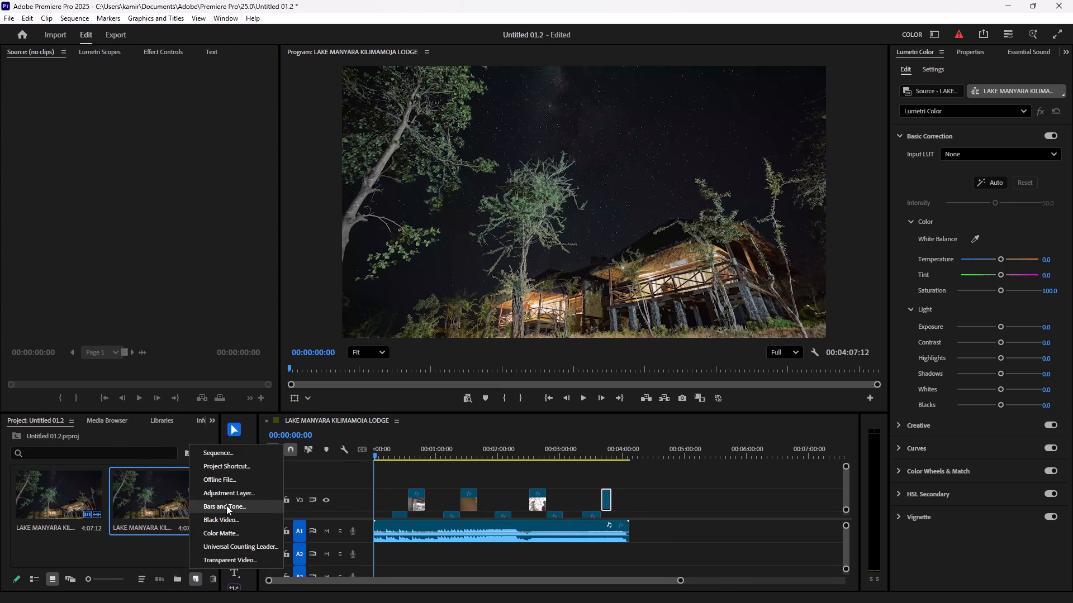
pyautogui.click(227, 491)
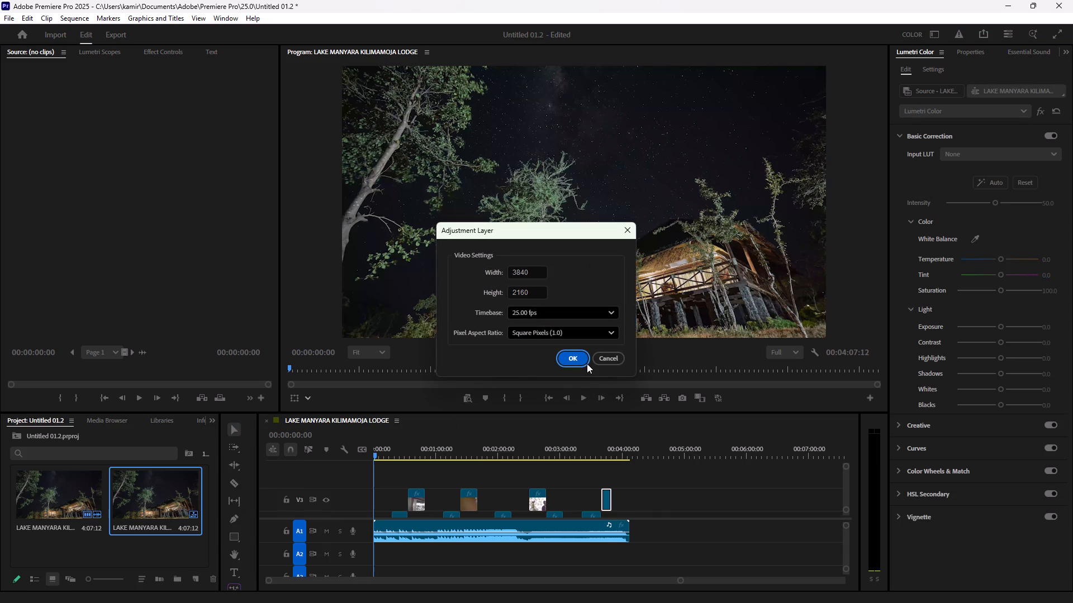
pyautogui.click(583, 358)
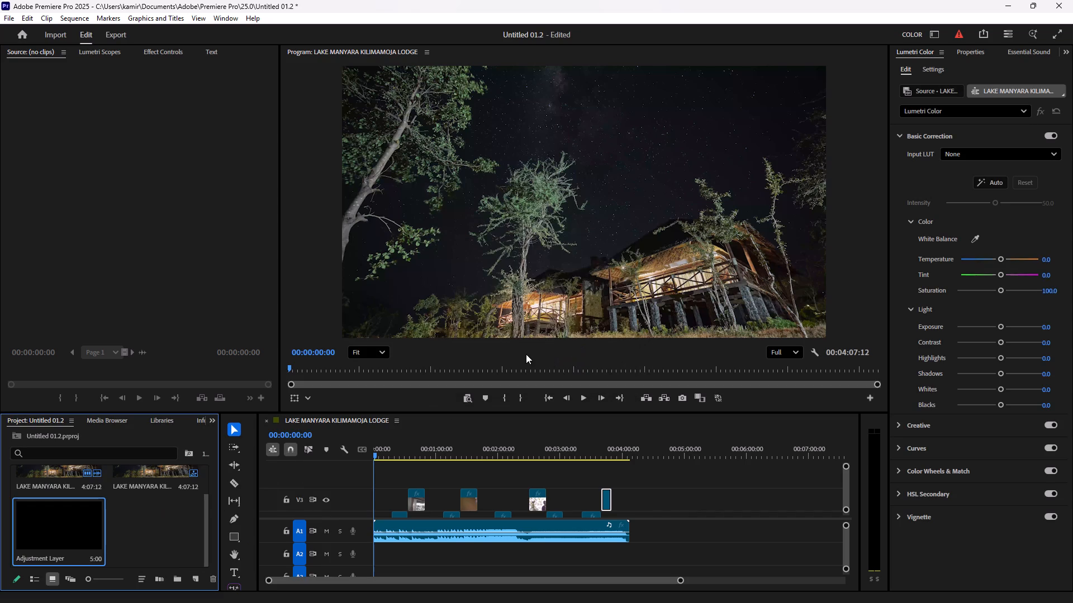
# Reduce the height of the video tracks in the timeline so V1, V2 and V3 all fit in view.
pyautogui.scroll(5, 459, 500)
pyautogui.scroll(-5, 459, 500)
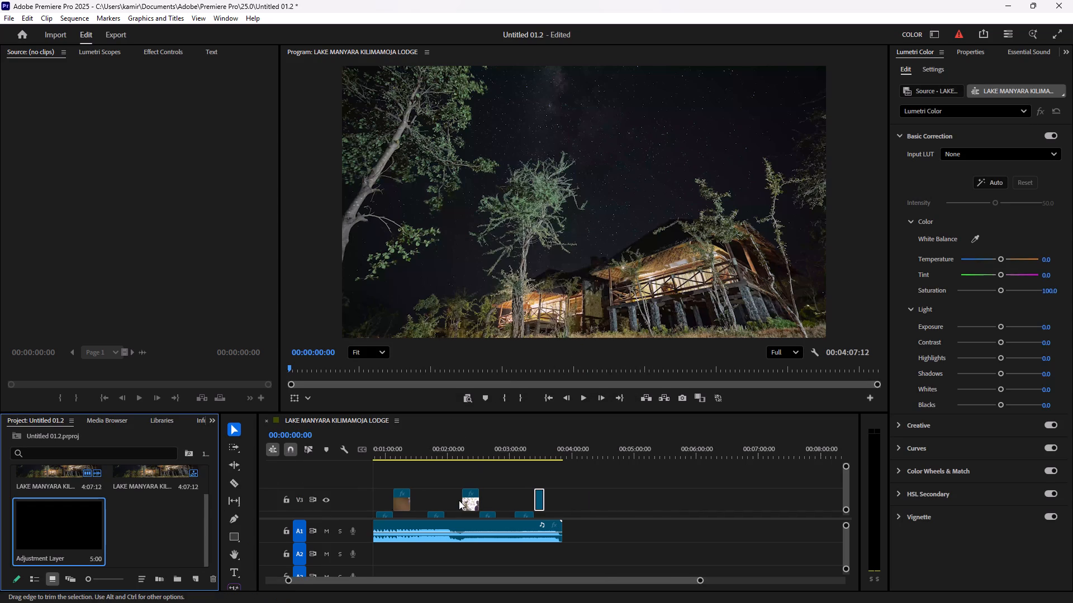
pyautogui.scroll(-1, 459, 500)
pyautogui.scroll(11, 459, 500)
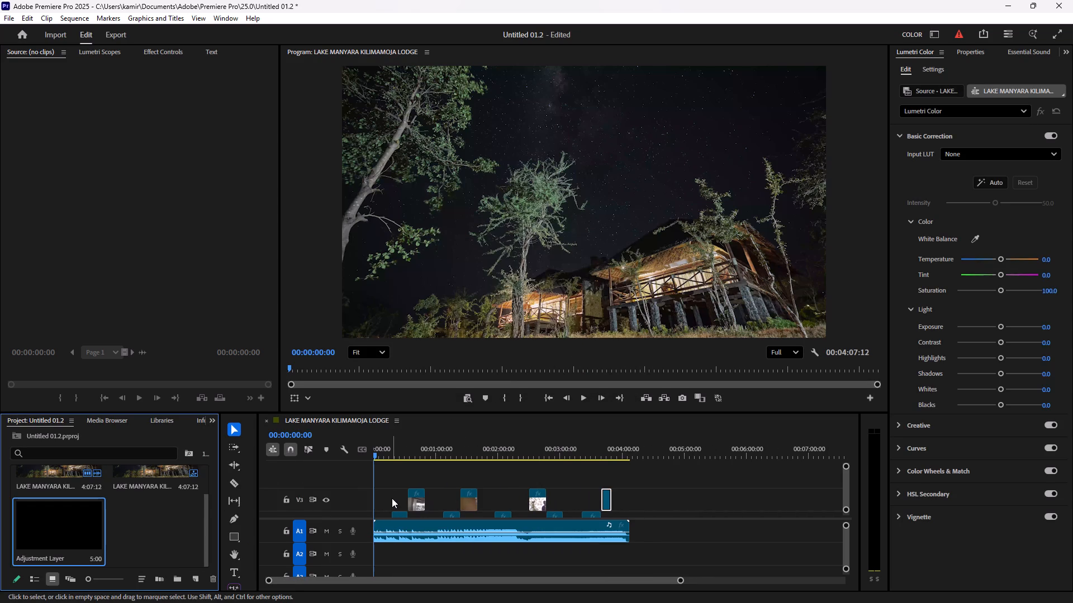
pyautogui.scroll(-2, 392, 497)
pyautogui.scroll(5, 392, 497)
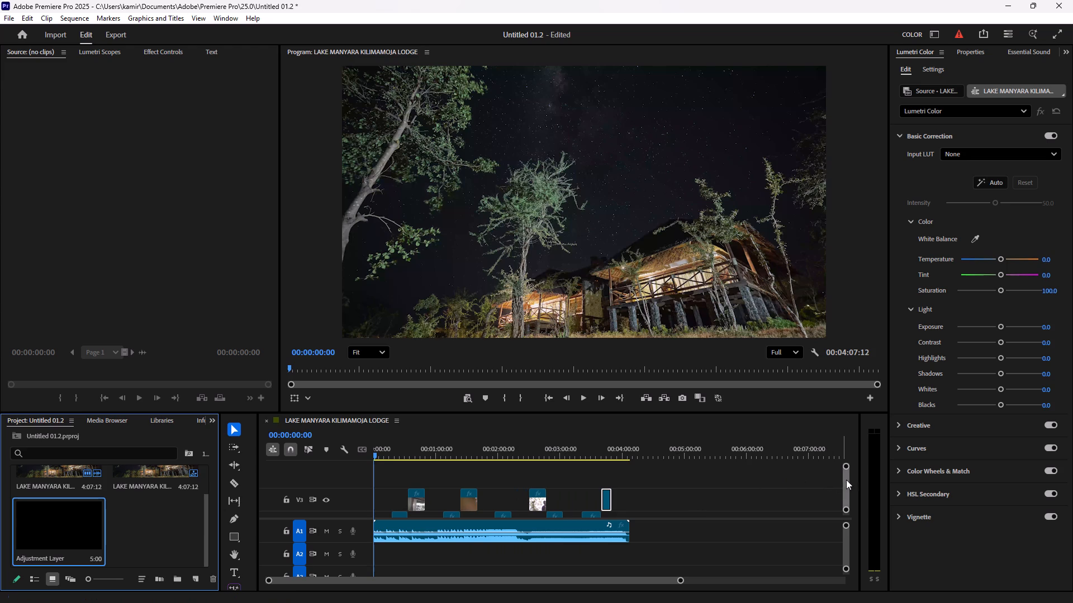
pyautogui.moveTo(844, 510); pyautogui.dragTo(844, 517)
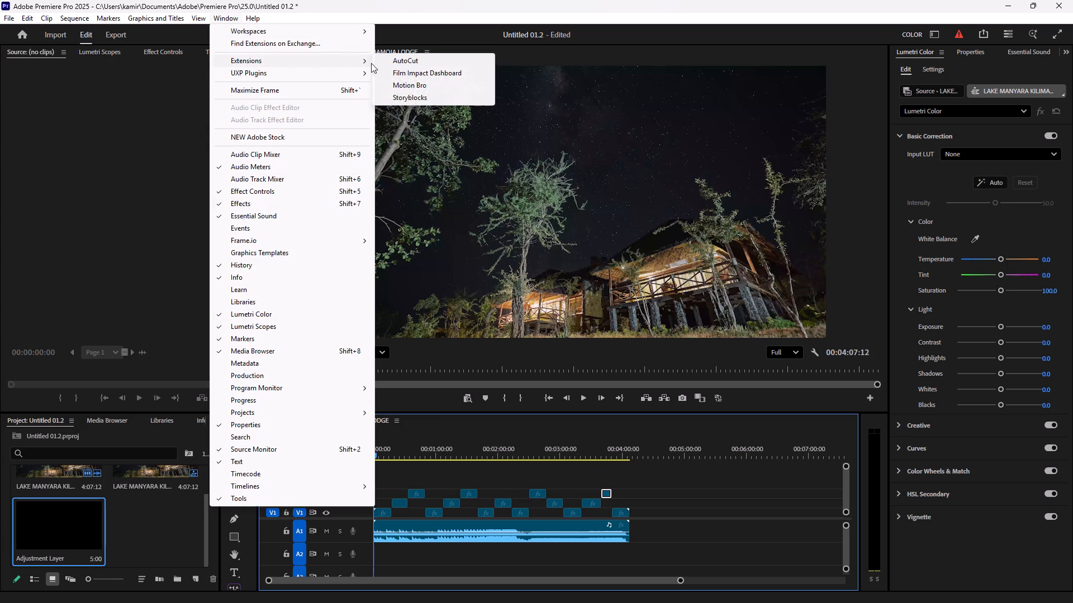
# Open the Film Impact Dashboard and apply the Panel Wipe transition from the Transformers set to the selected last segment on V3.
pyautogui.click(418, 71)
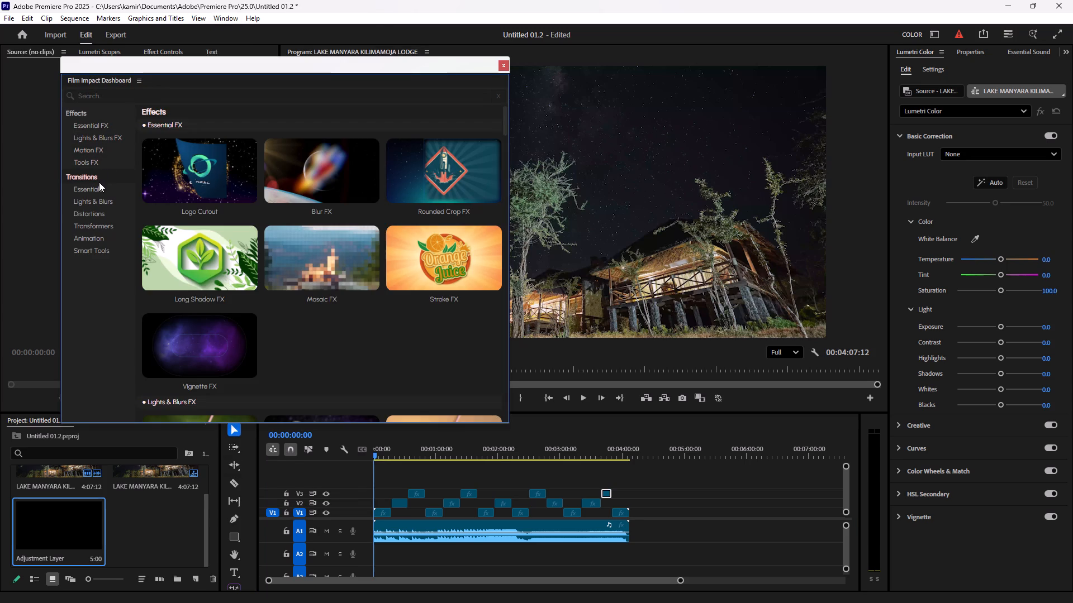
pyautogui.click(96, 225)
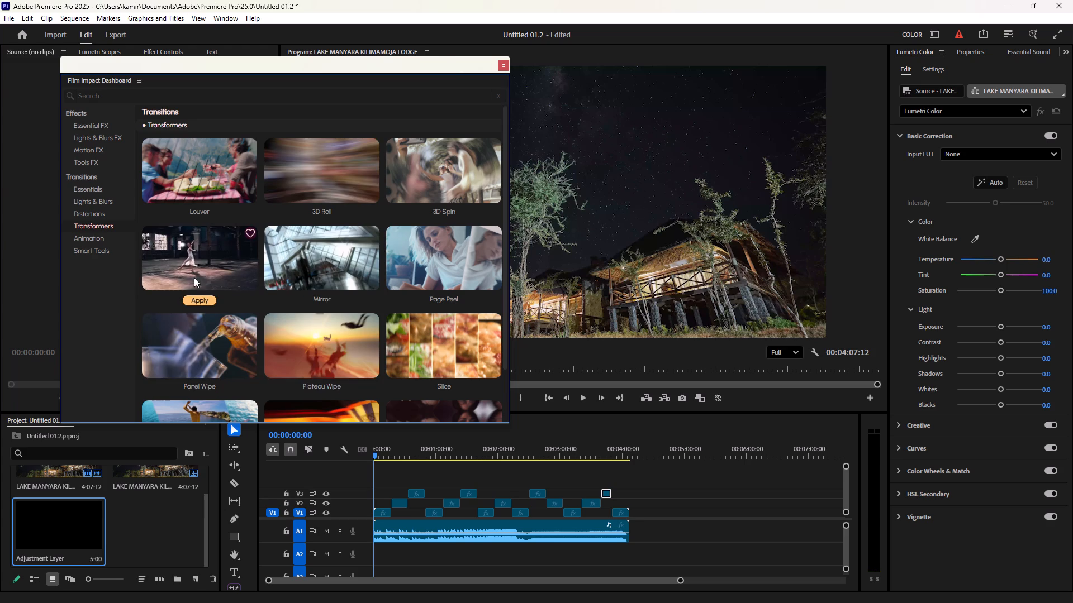
pyautogui.scroll(-8, 196, 267)
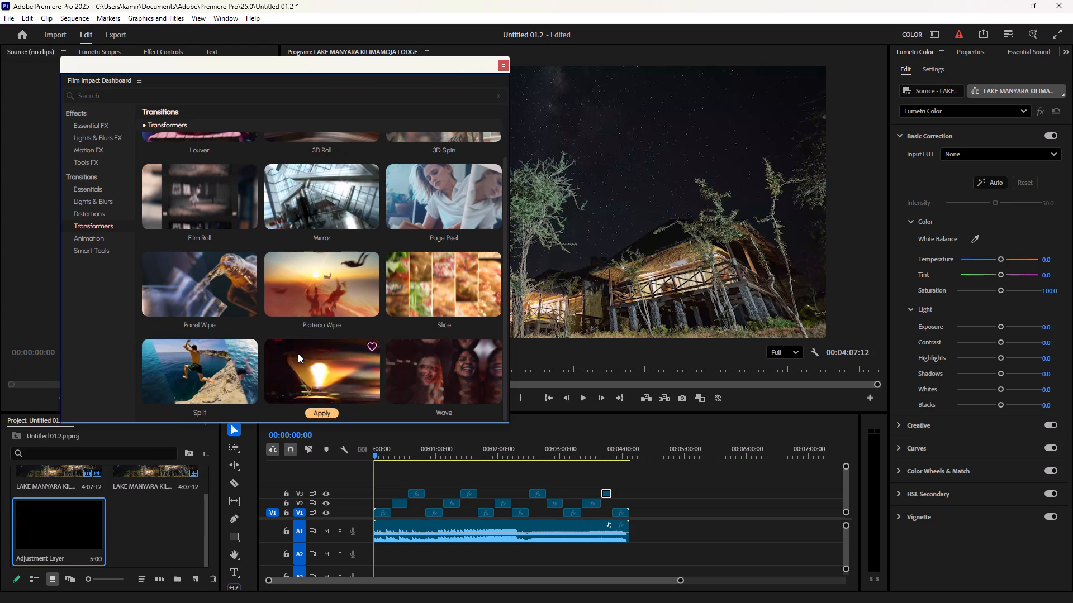
pyautogui.scroll(-7, 453, 367)
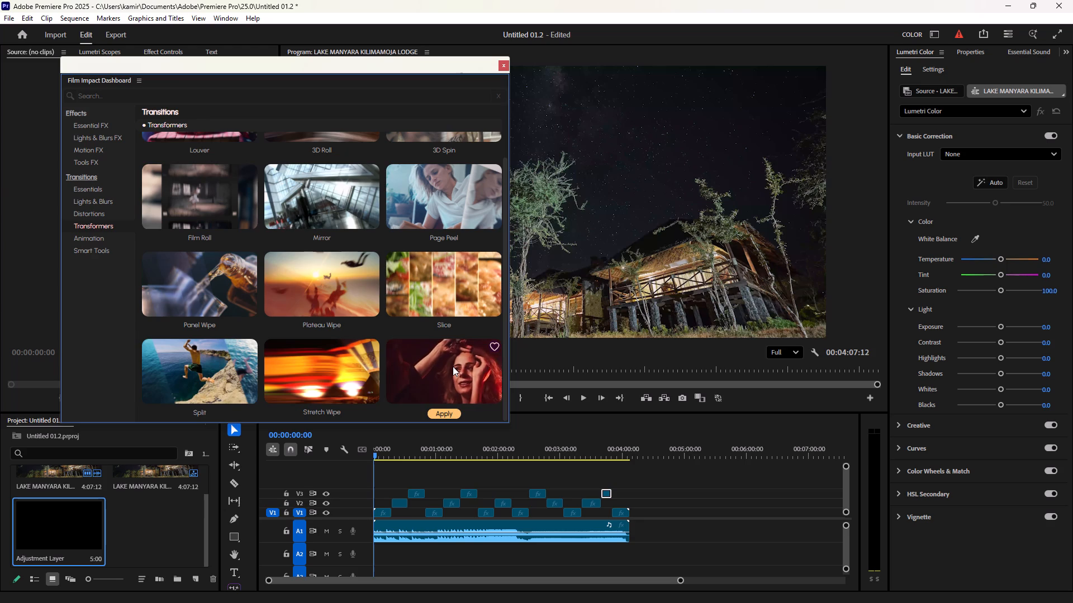
pyautogui.scroll(6, 431, 353)
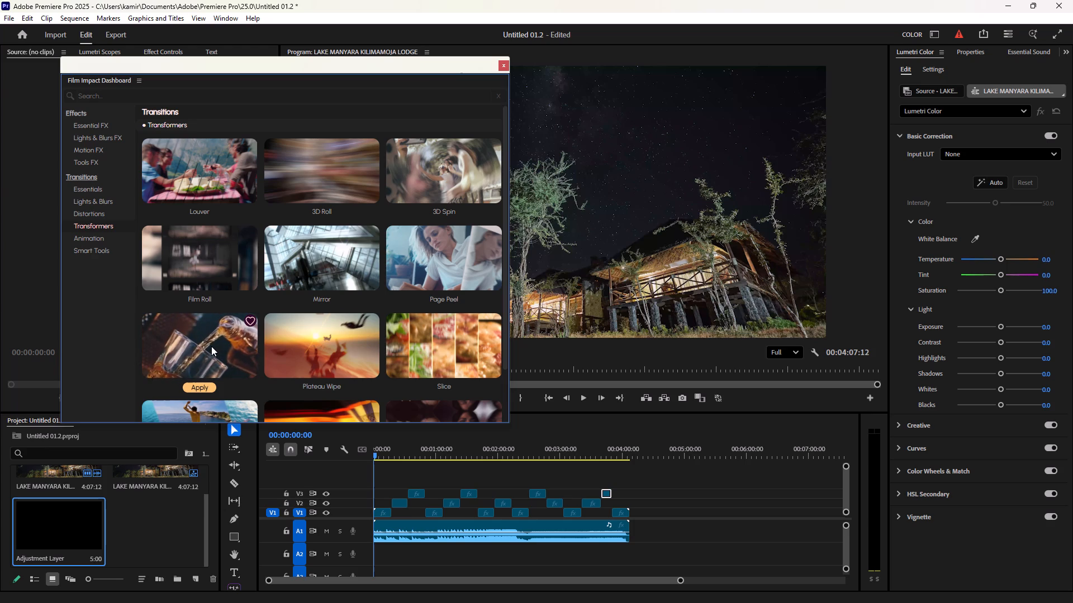
pyautogui.click(195, 389)
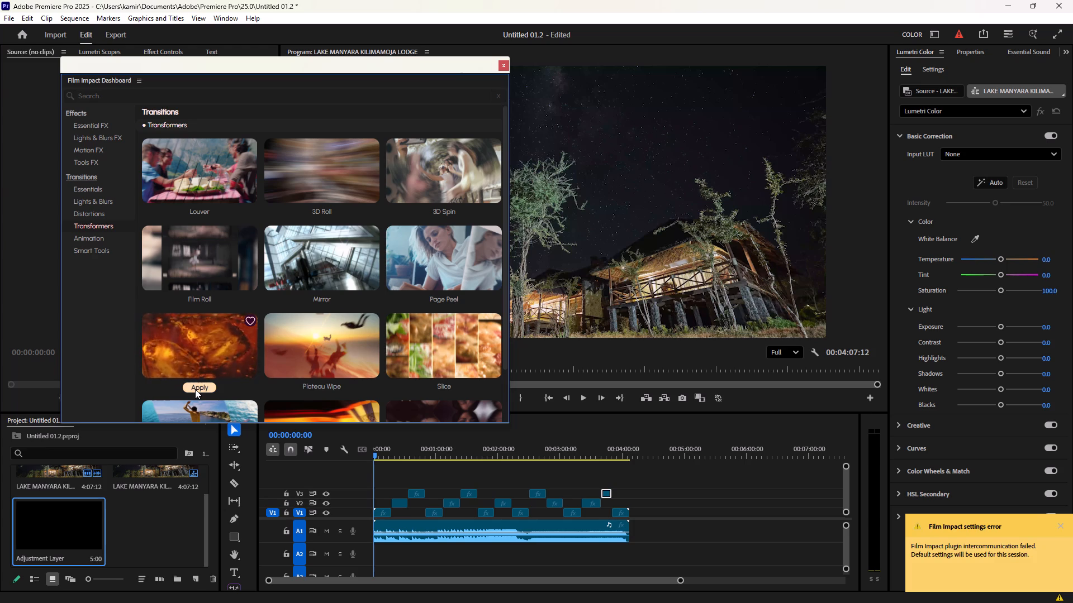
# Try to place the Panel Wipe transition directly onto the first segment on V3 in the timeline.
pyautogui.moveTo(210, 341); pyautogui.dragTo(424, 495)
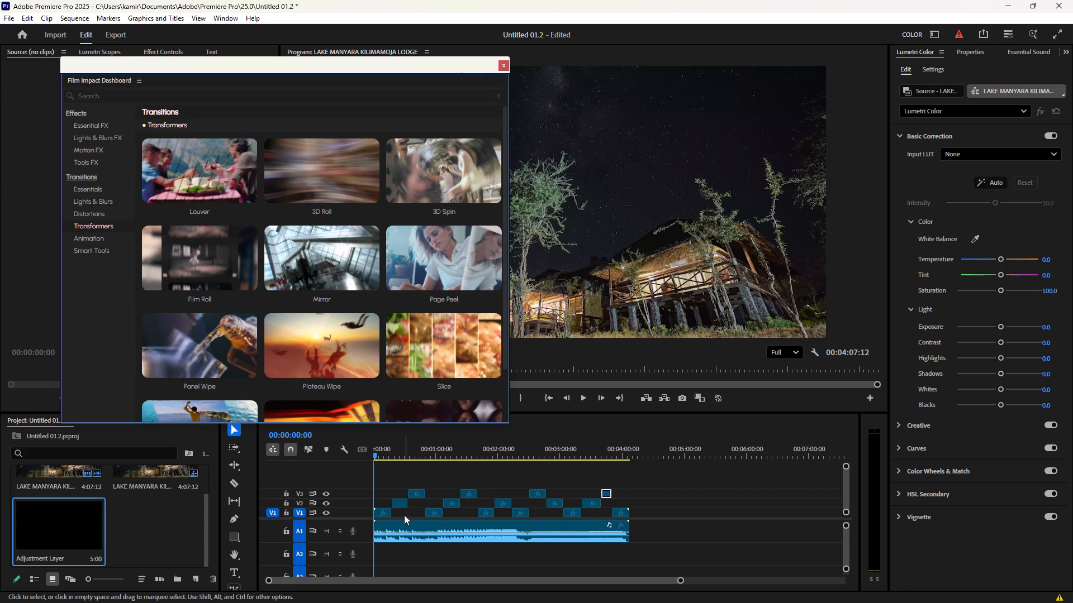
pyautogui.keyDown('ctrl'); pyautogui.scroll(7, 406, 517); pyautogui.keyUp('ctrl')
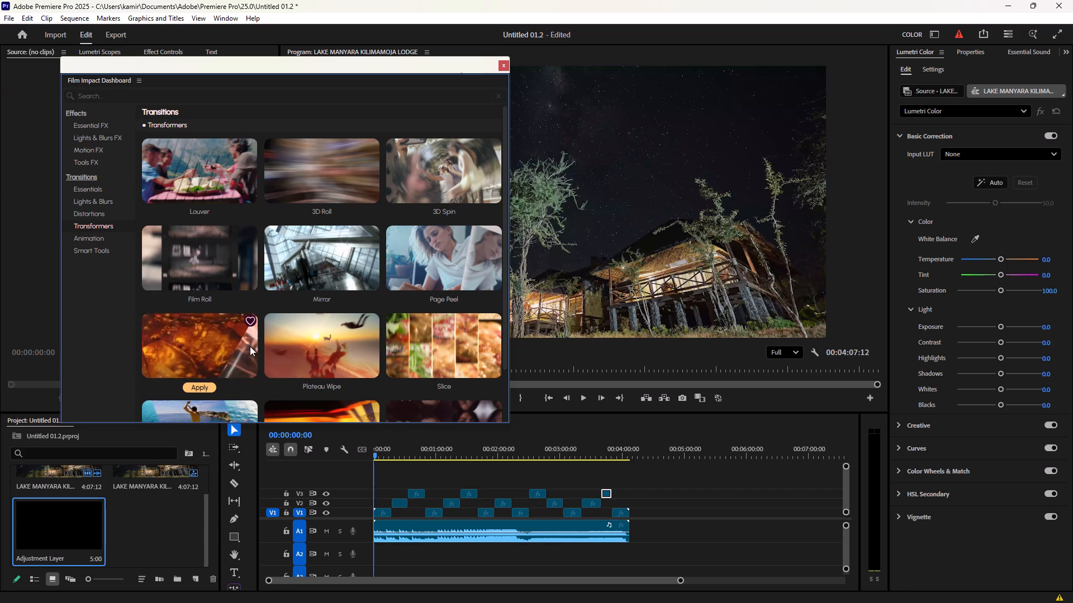
# Add the Panel Wipe transition to the Film Impact favourites.
pyautogui.click(251, 320)
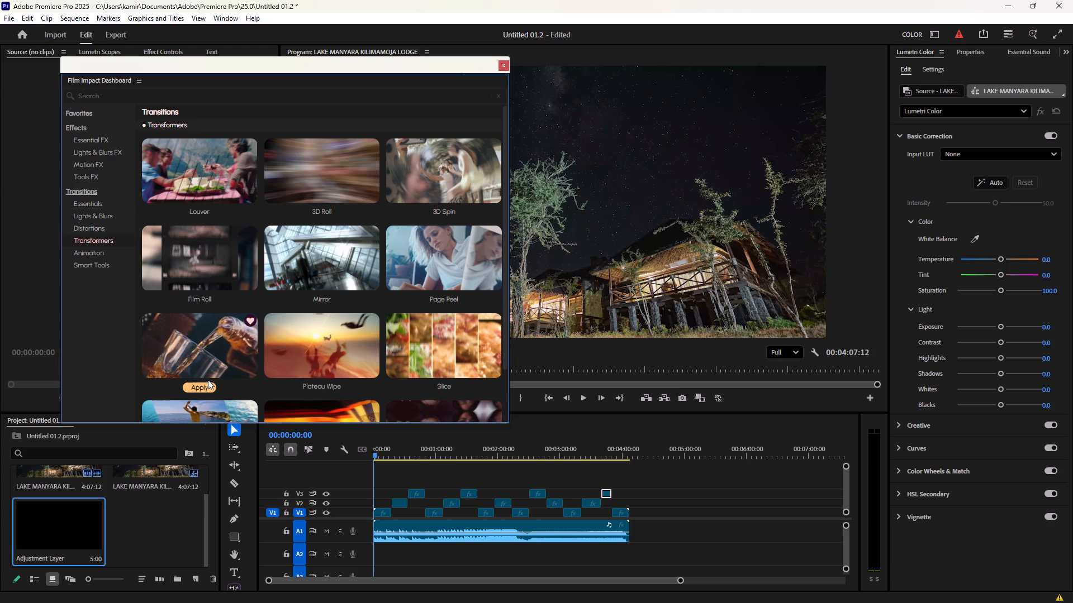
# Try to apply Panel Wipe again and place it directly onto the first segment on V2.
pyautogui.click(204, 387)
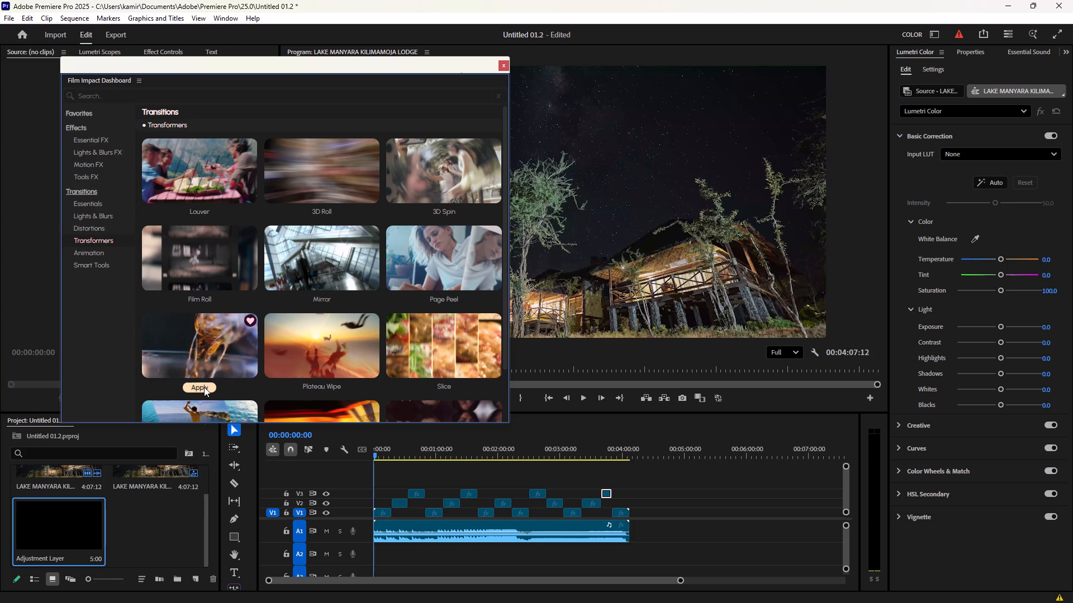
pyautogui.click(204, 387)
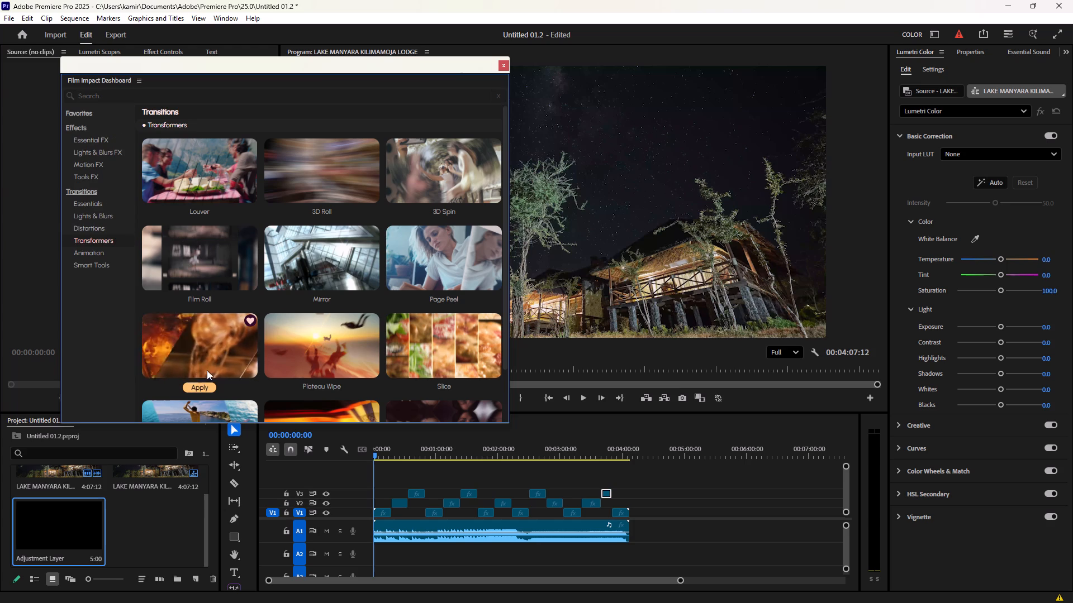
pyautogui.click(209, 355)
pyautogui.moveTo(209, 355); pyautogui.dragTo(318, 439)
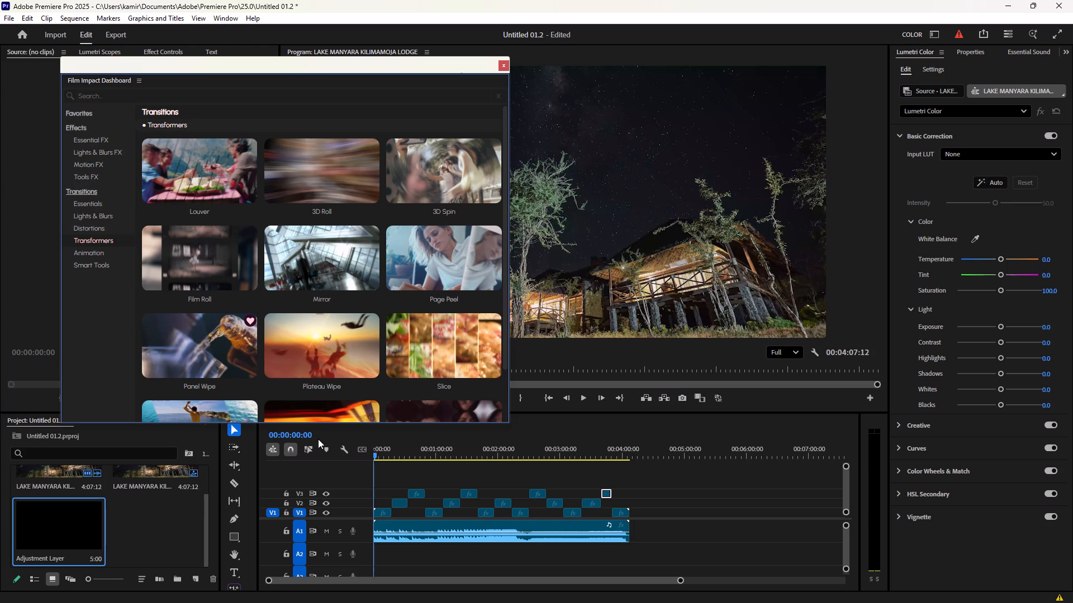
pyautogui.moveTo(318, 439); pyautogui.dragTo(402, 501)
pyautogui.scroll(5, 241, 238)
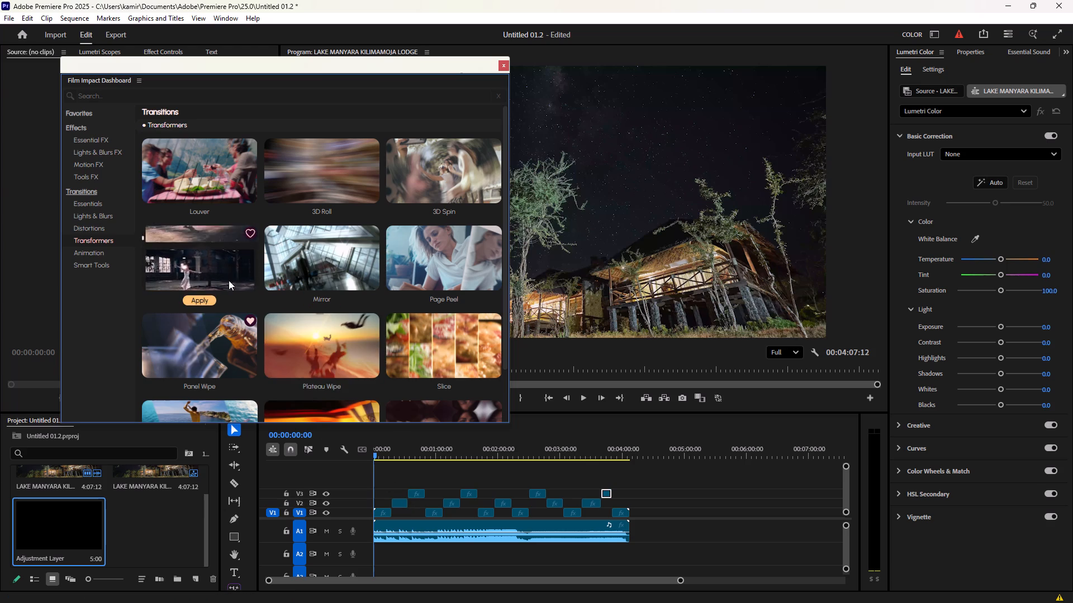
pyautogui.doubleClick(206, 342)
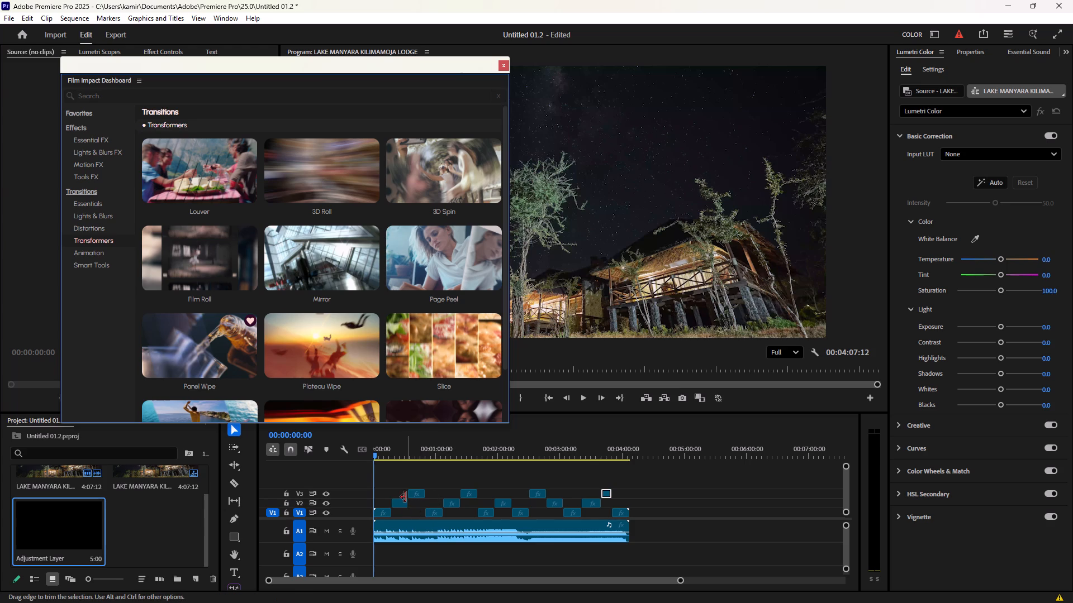
# Play back the sequence around the last V3 segment to review its Panel Wipe transition, keeping the dashboard clear of the preview.
pyautogui.click(608, 495)
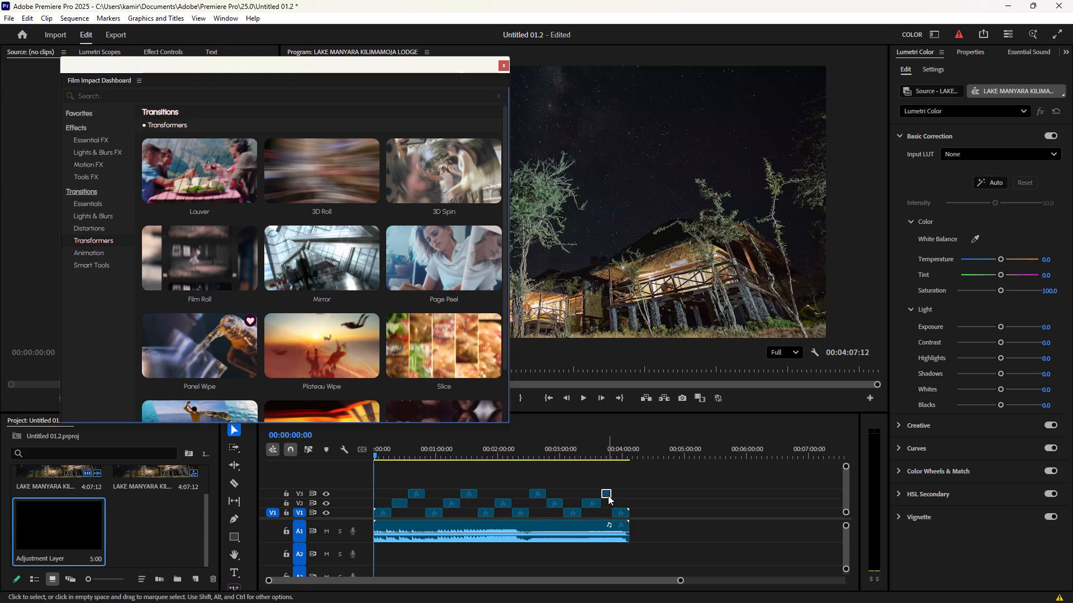
pyautogui.click(608, 495)
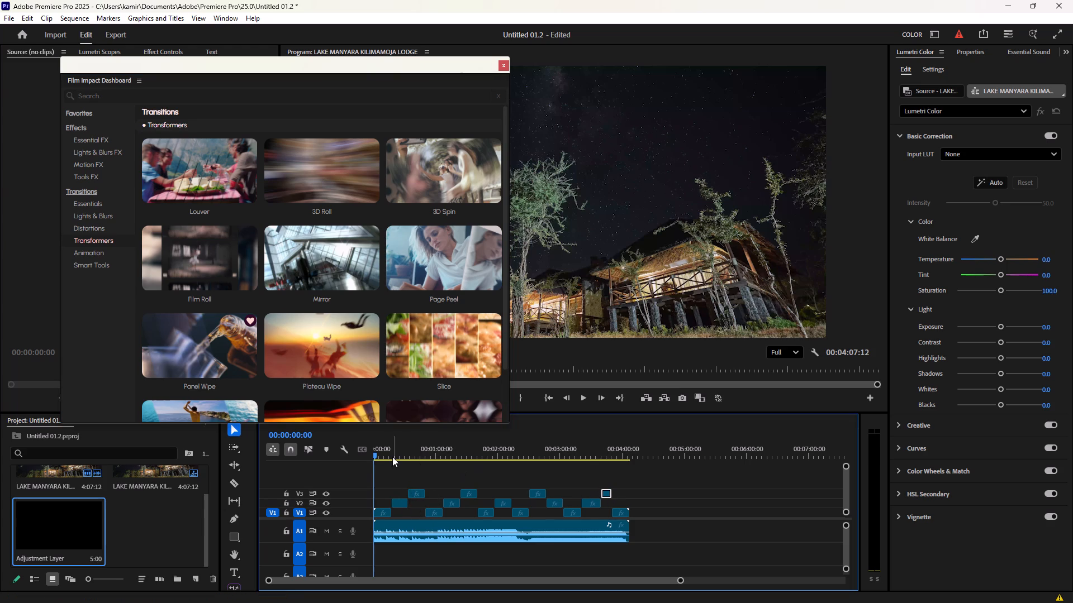
pyautogui.moveTo(376, 454); pyautogui.dragTo(549, 463)
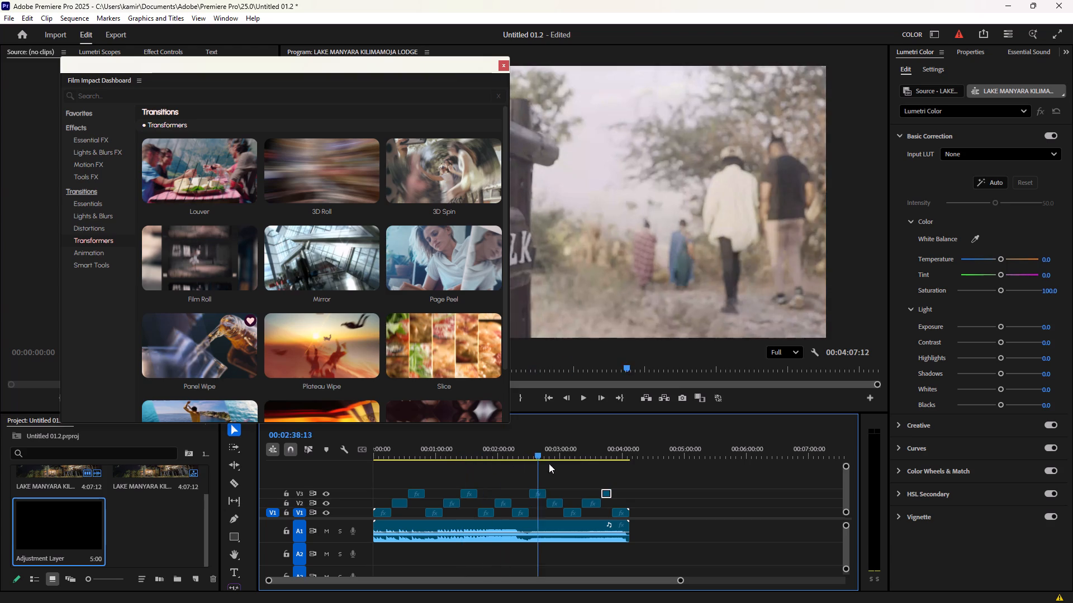
pyautogui.moveTo(549, 463); pyautogui.dragTo(607, 466)
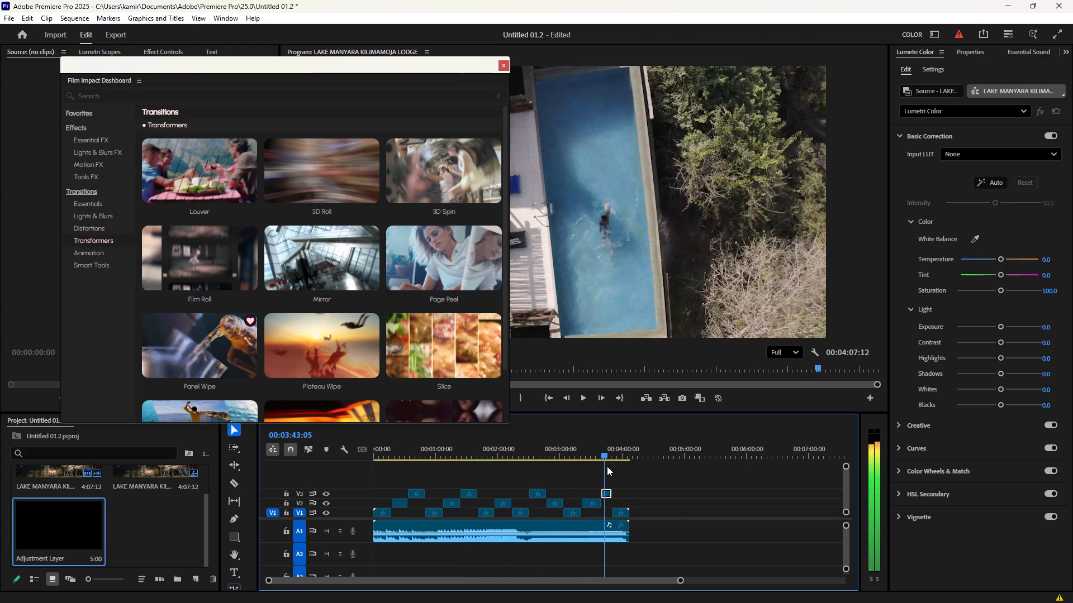
pyautogui.moveTo(607, 466); pyautogui.dragTo(610, 463)
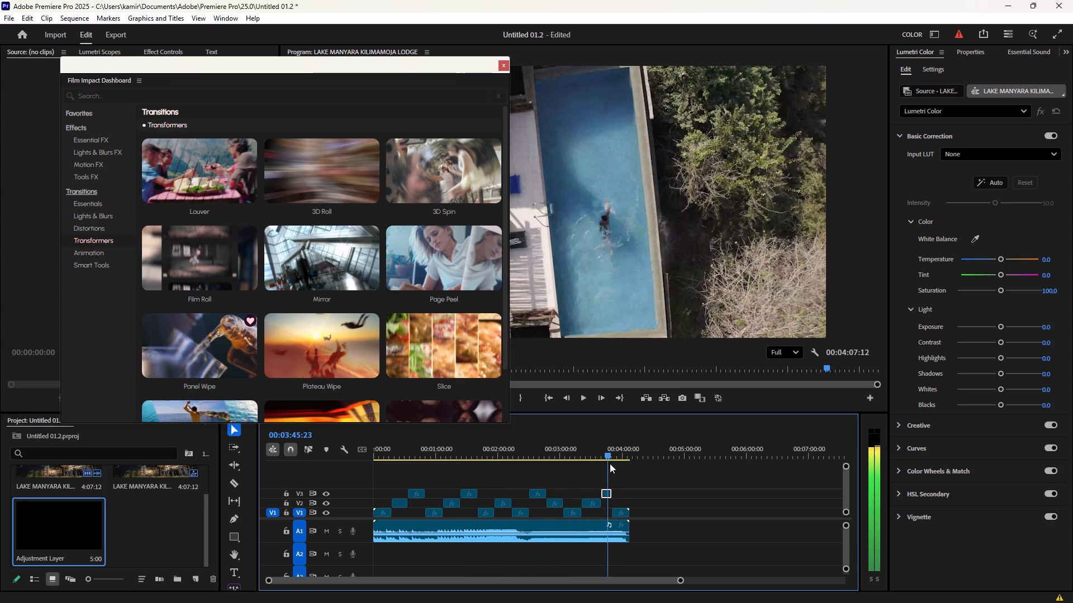
pyautogui.moveTo(610, 463); pyautogui.dragTo(604, 463)
pyautogui.press('space')
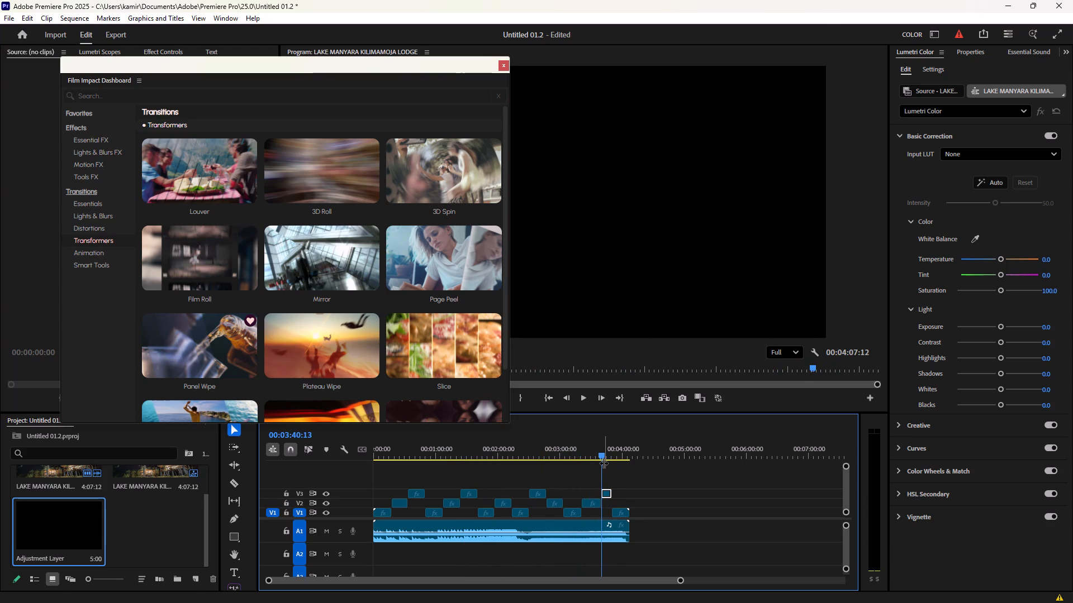
pyautogui.press('space')
pyautogui.press('space')
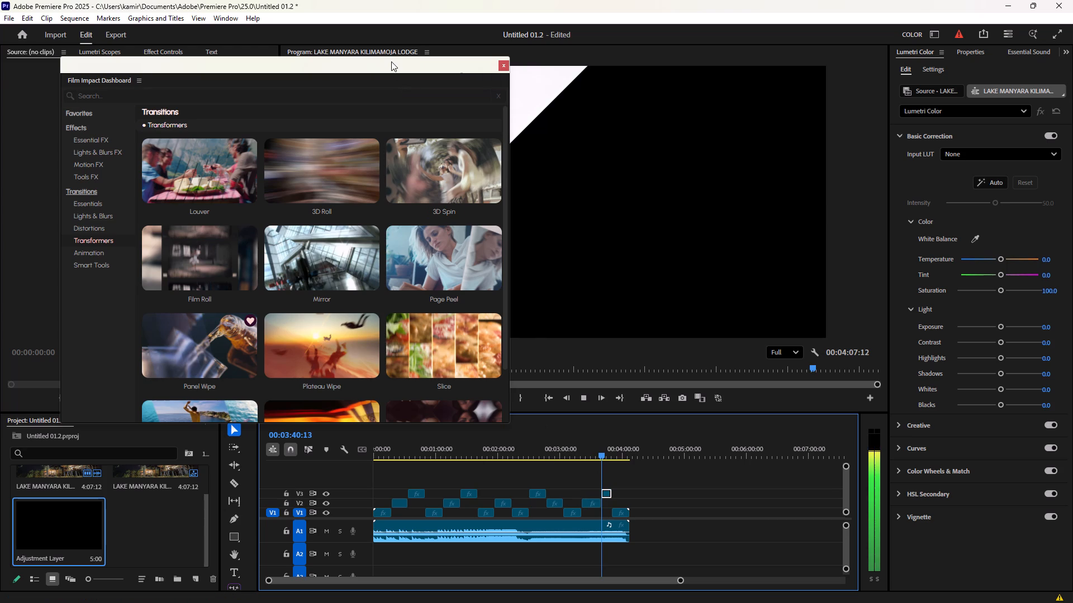
pyautogui.moveTo(391, 61); pyautogui.dragTo(342, 245)
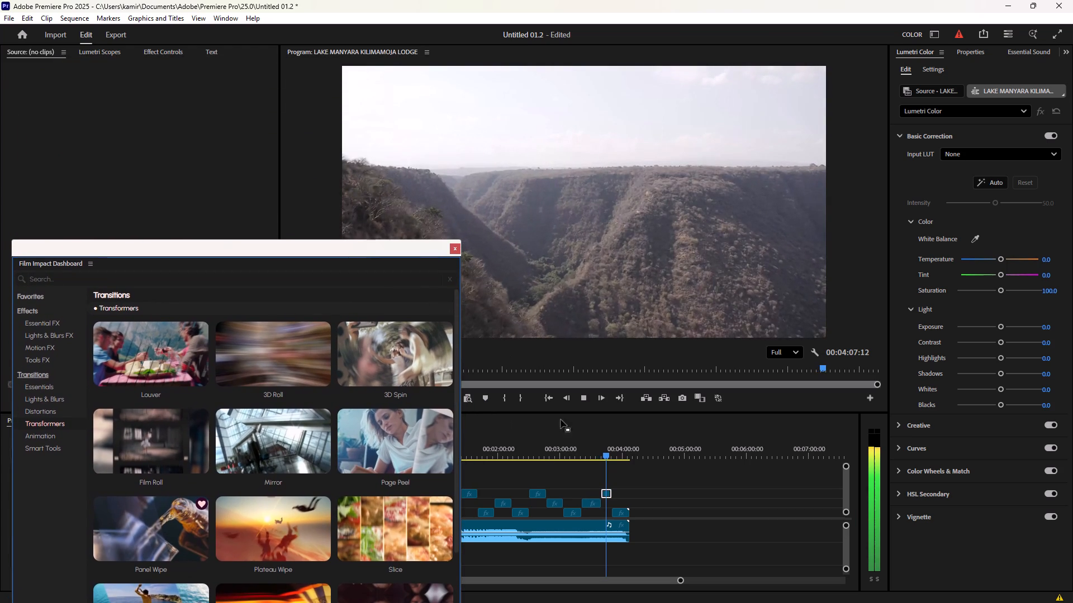
pyautogui.moveTo(607, 453); pyautogui.dragTo(582, 452)
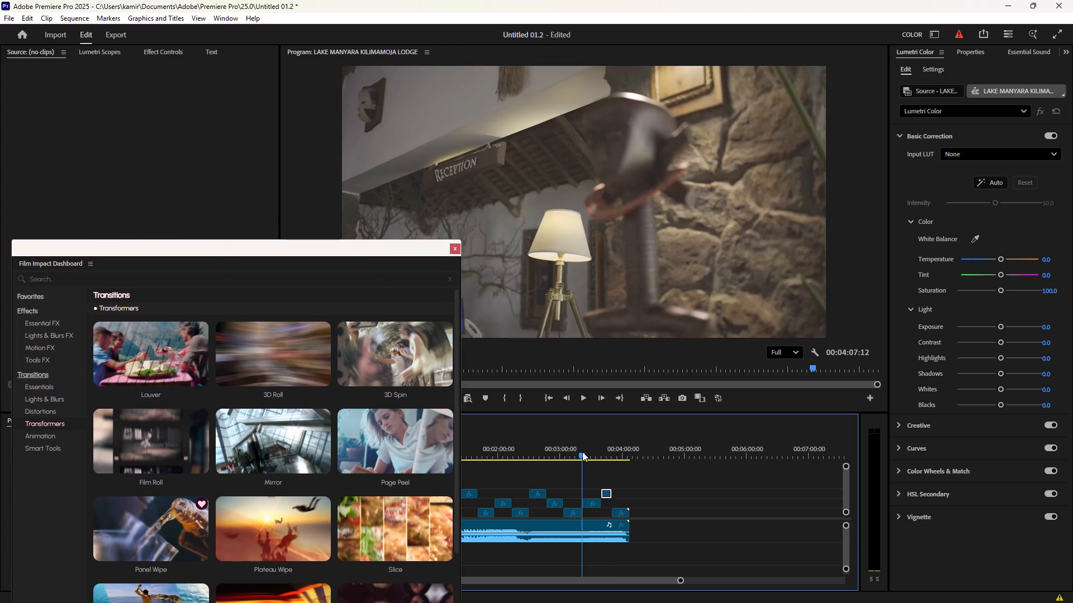
pyautogui.moveTo(582, 452); pyautogui.dragTo(582, 451)
pyautogui.press('space')
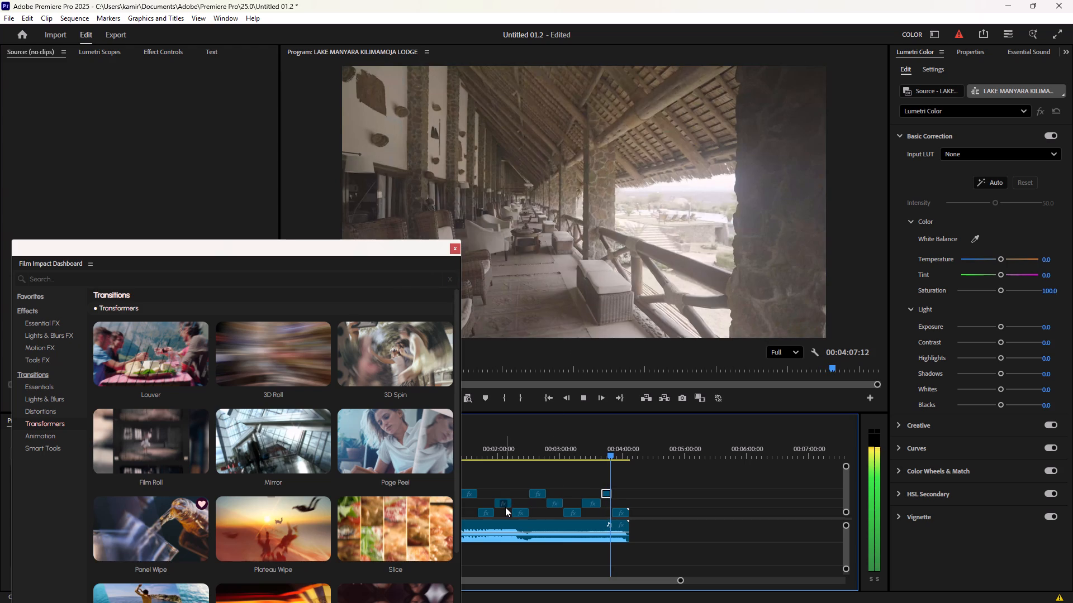
# Apply the Panel Wipe transition to the V2 segment at about 00:02:00:00 and close the Film Impact Dashboard.
pyautogui.click(505, 507)
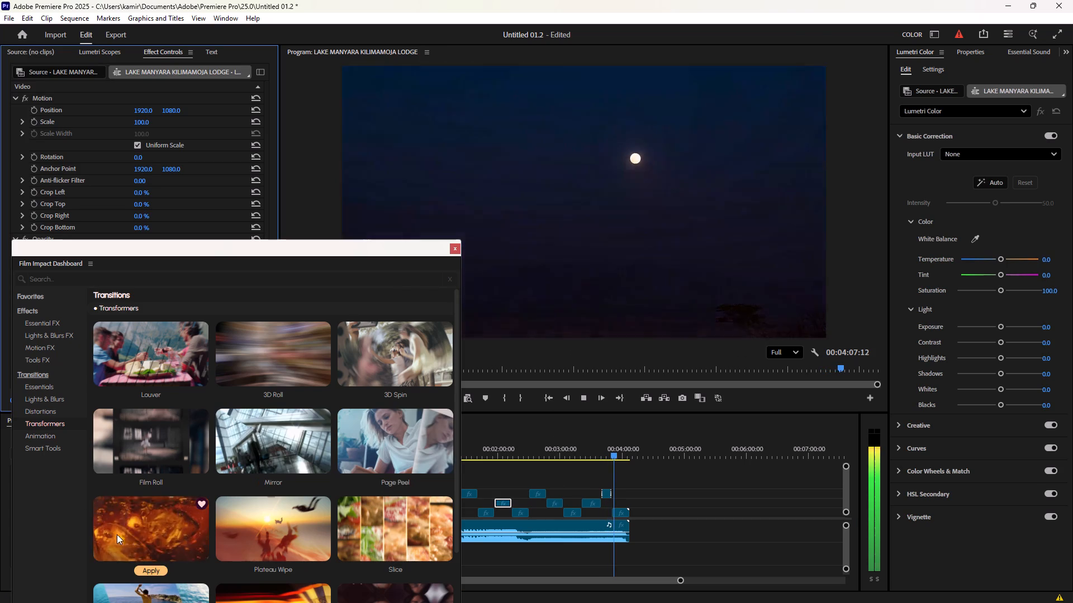
pyautogui.click(149, 571)
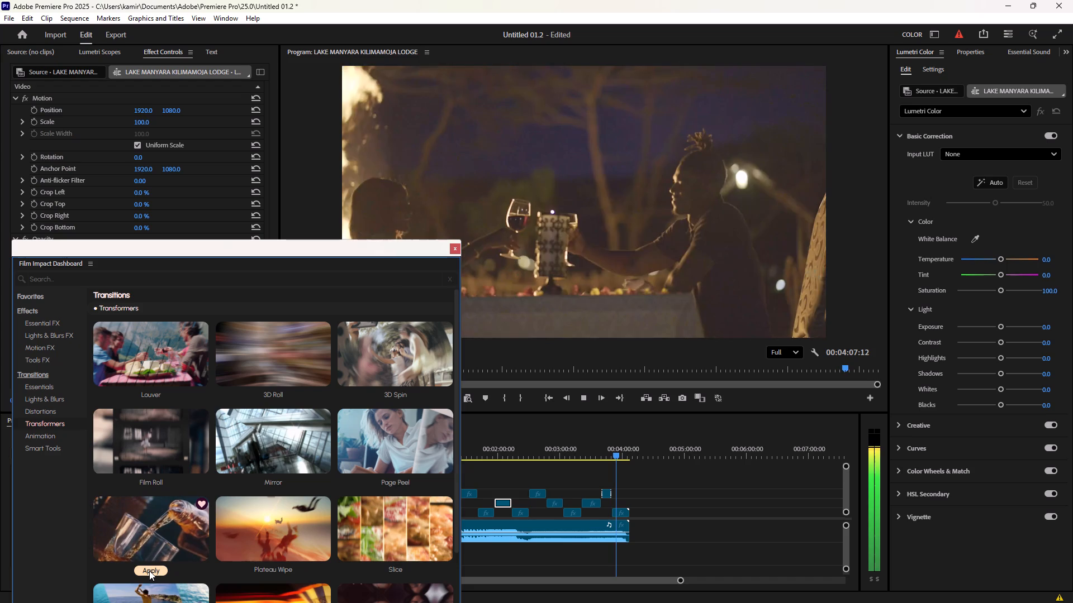
pyautogui.click(454, 251)
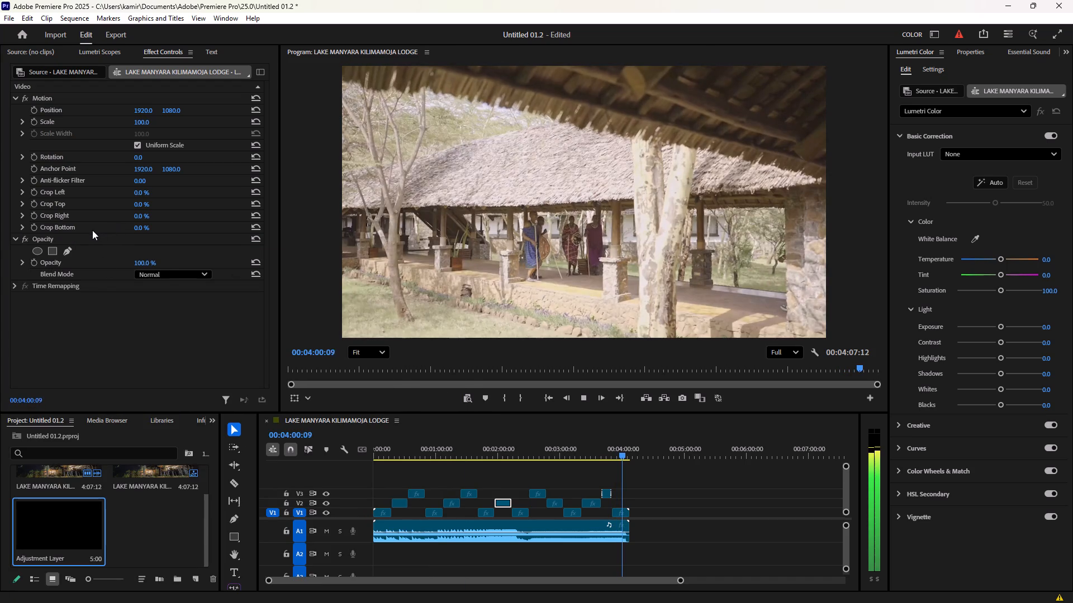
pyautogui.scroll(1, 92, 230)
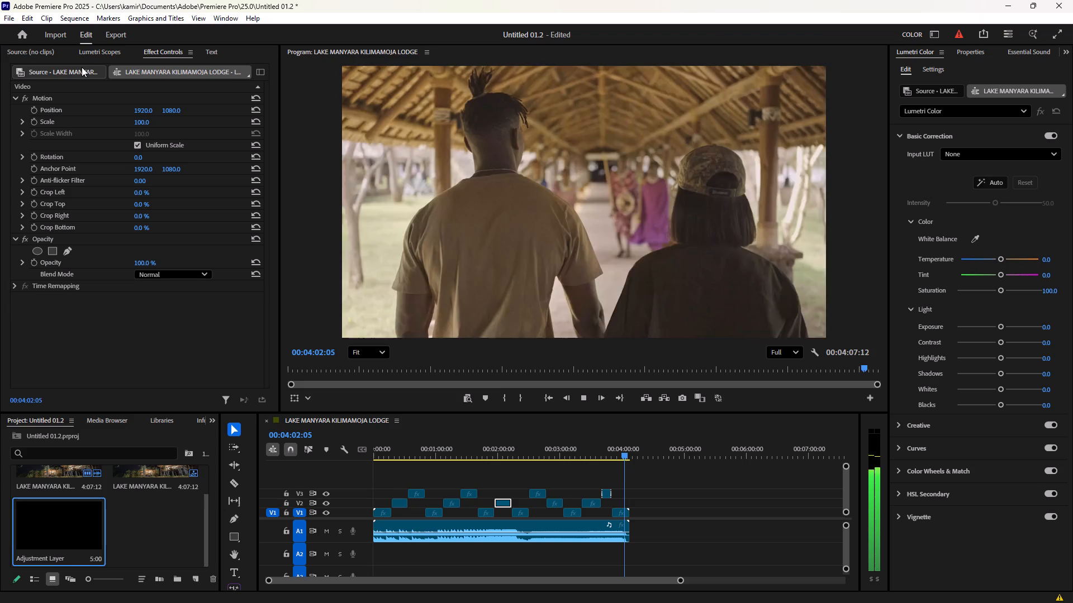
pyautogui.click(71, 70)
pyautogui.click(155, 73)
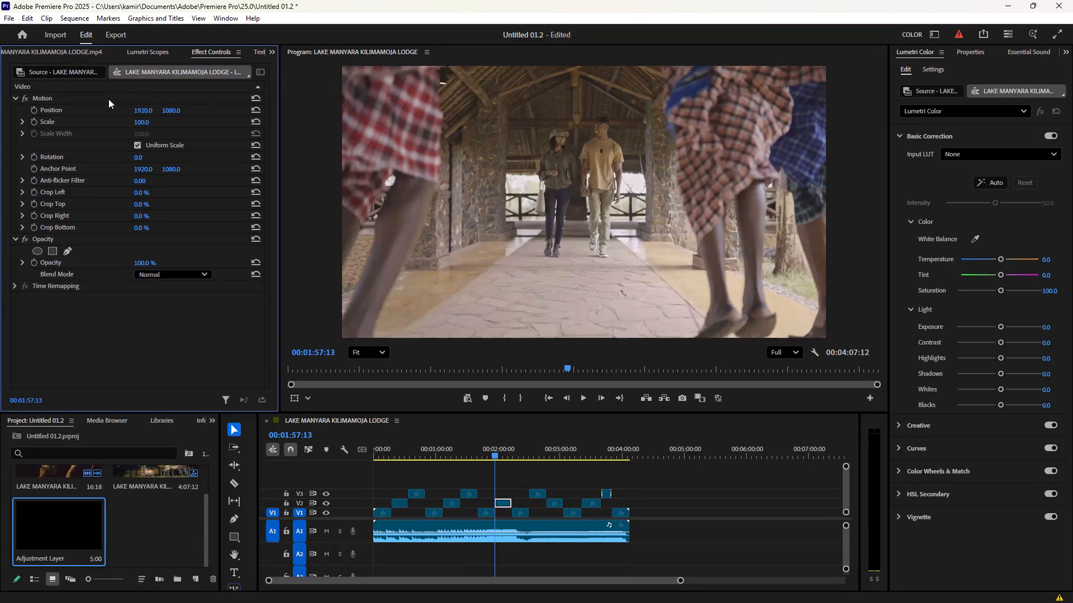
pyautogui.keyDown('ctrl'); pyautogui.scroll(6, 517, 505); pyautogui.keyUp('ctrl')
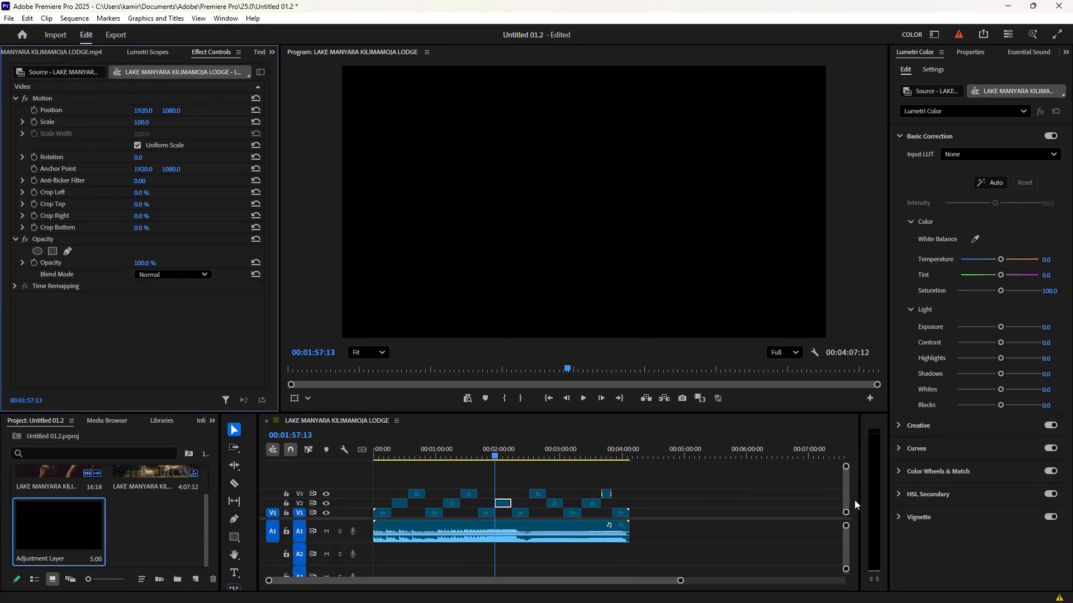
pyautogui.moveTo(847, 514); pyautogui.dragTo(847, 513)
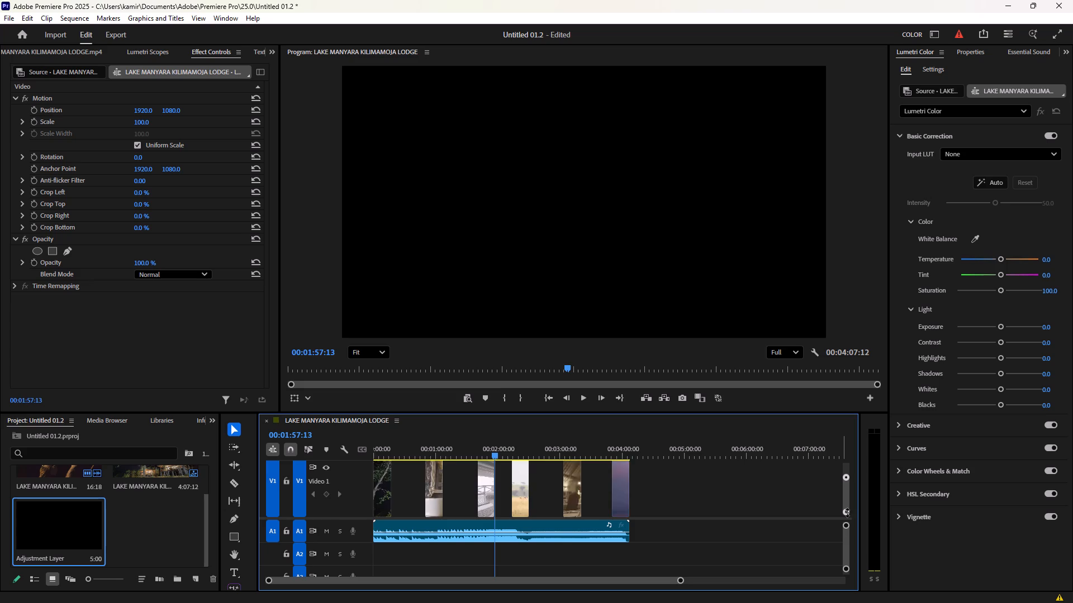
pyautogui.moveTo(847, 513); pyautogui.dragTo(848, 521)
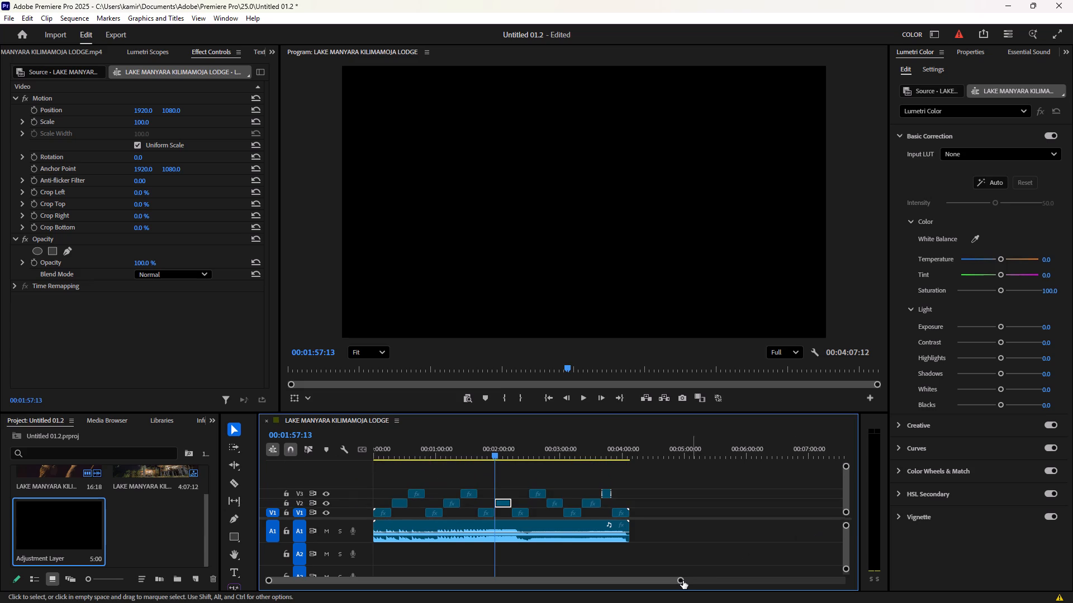
# Play back the cut into the V2 segment at about 00:01:57:13 to review its opening Panel Wipe transition.
pyautogui.moveTo(681, 582); pyautogui.dragTo(605, 583)
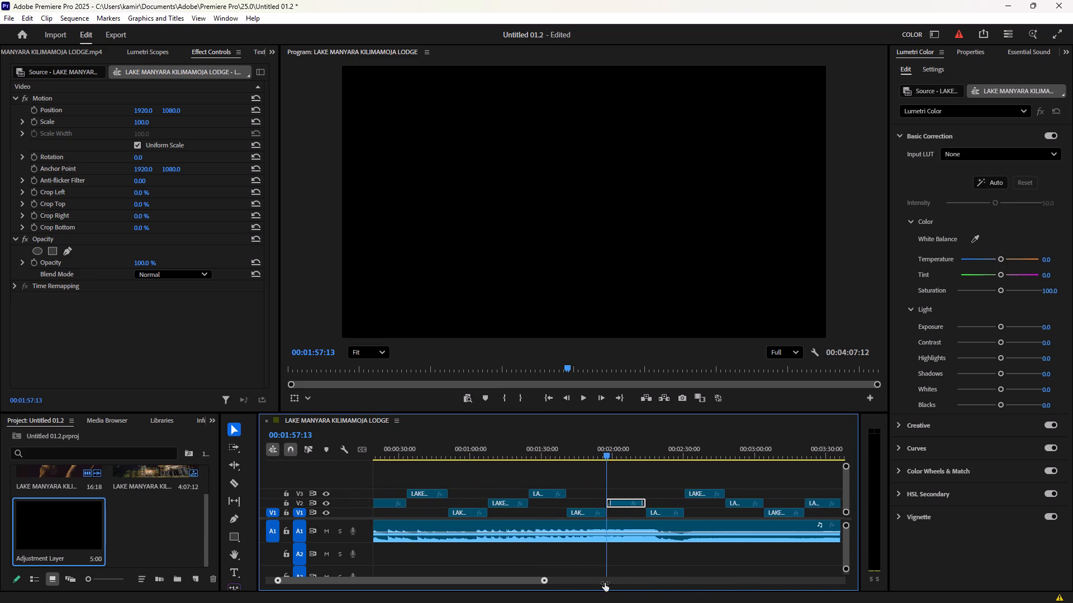
pyautogui.moveTo(605, 583); pyautogui.dragTo(525, 574)
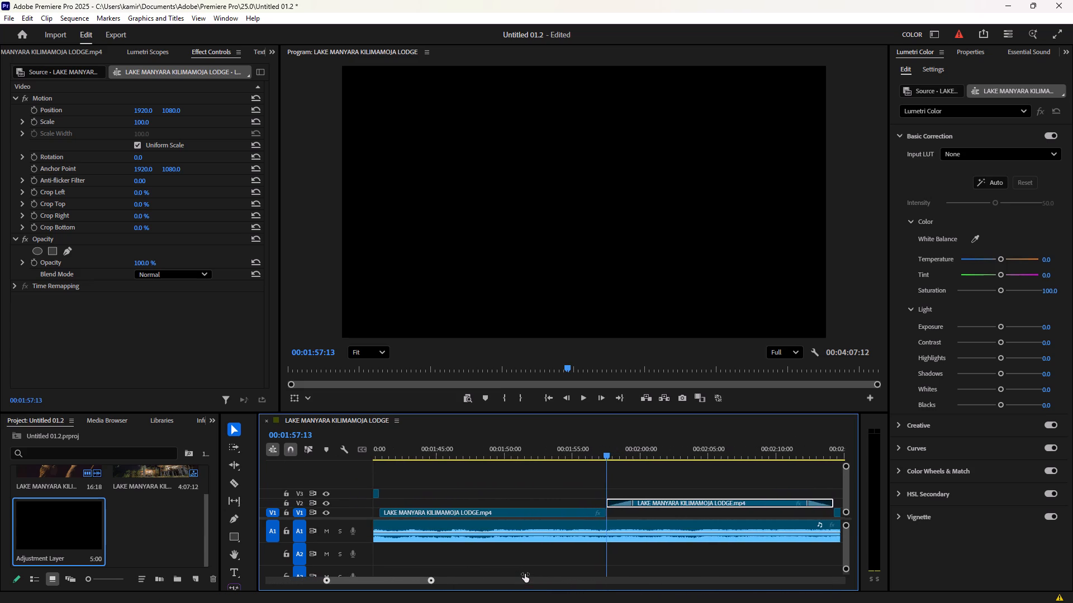
pyautogui.moveTo(525, 574); pyautogui.dragTo(554, 578)
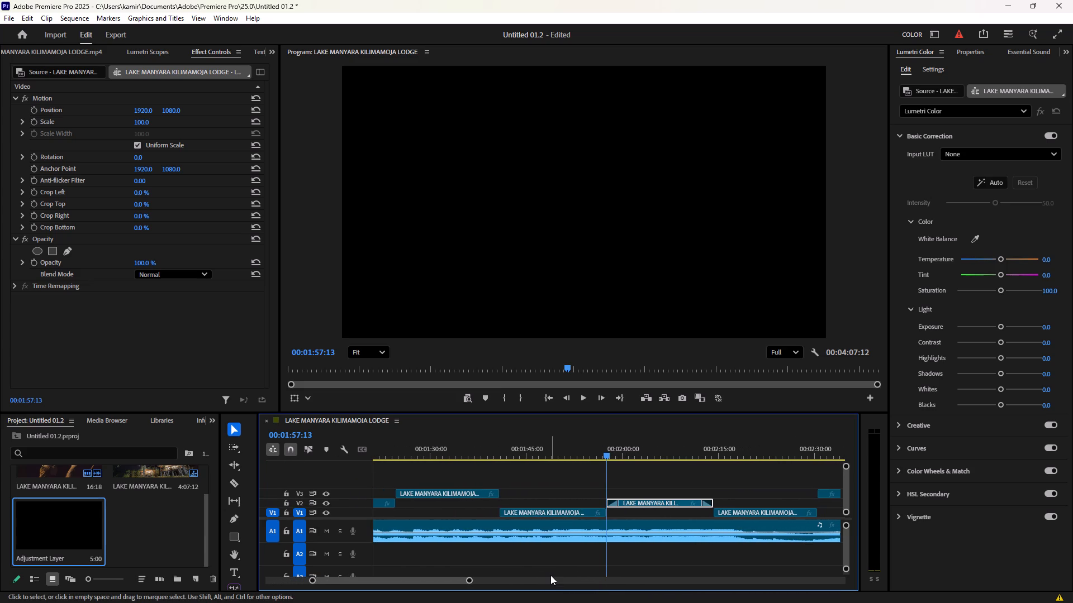
pyautogui.press('space')
pyautogui.press('space')
pyautogui.press('space')
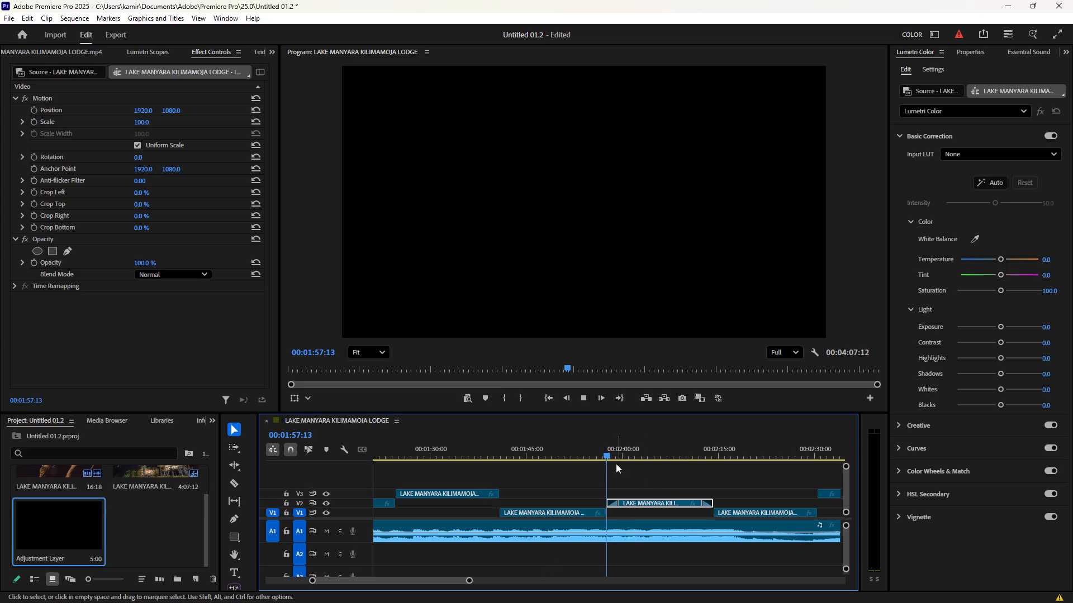
pyautogui.click(606, 457)
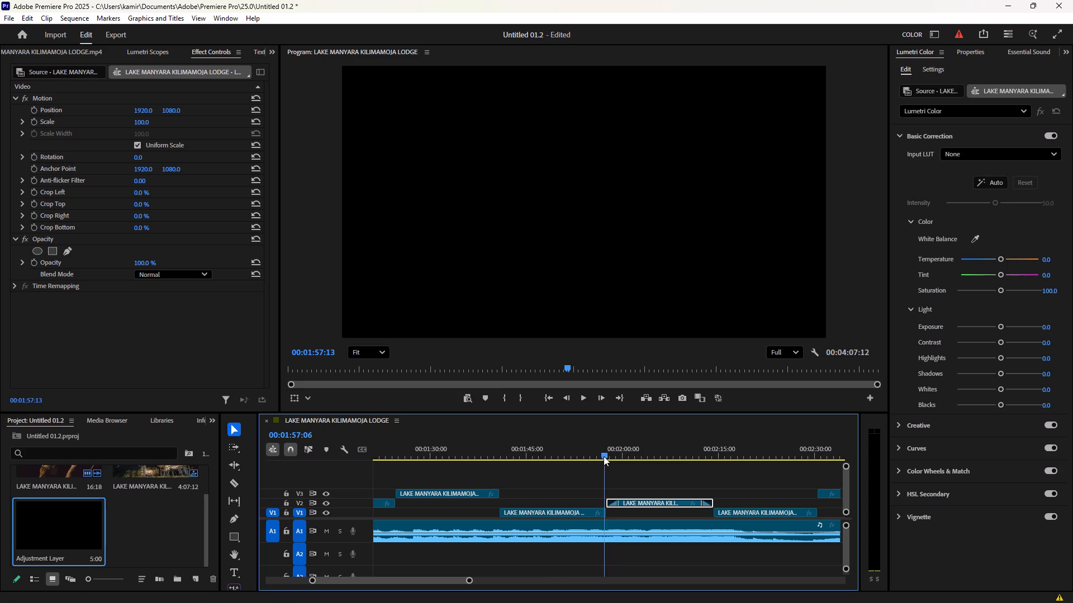
pyautogui.press('space')
pyautogui.press('space')
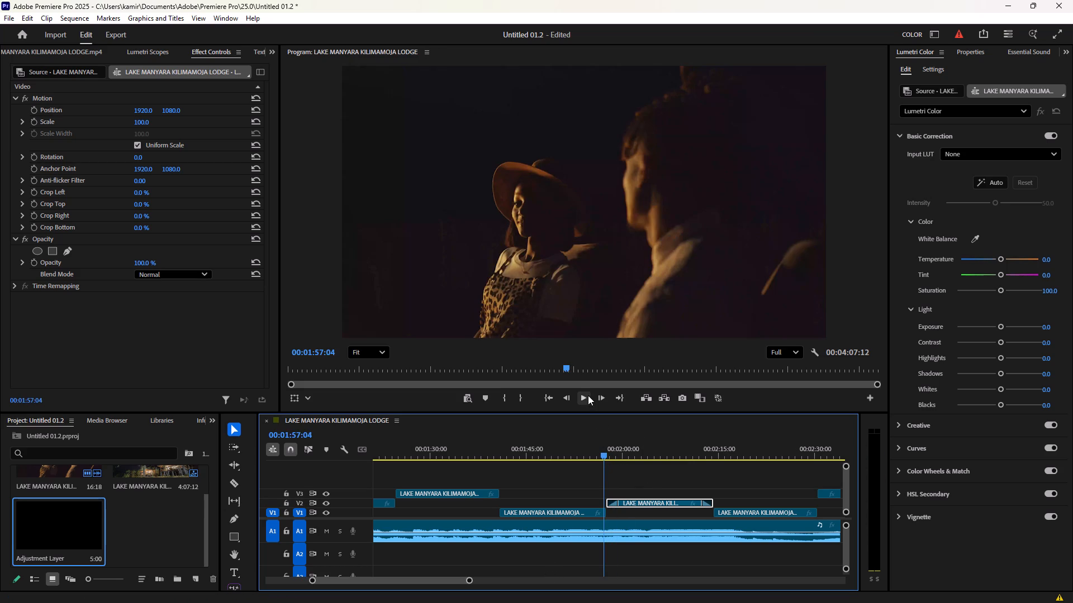
pyautogui.click(588, 395)
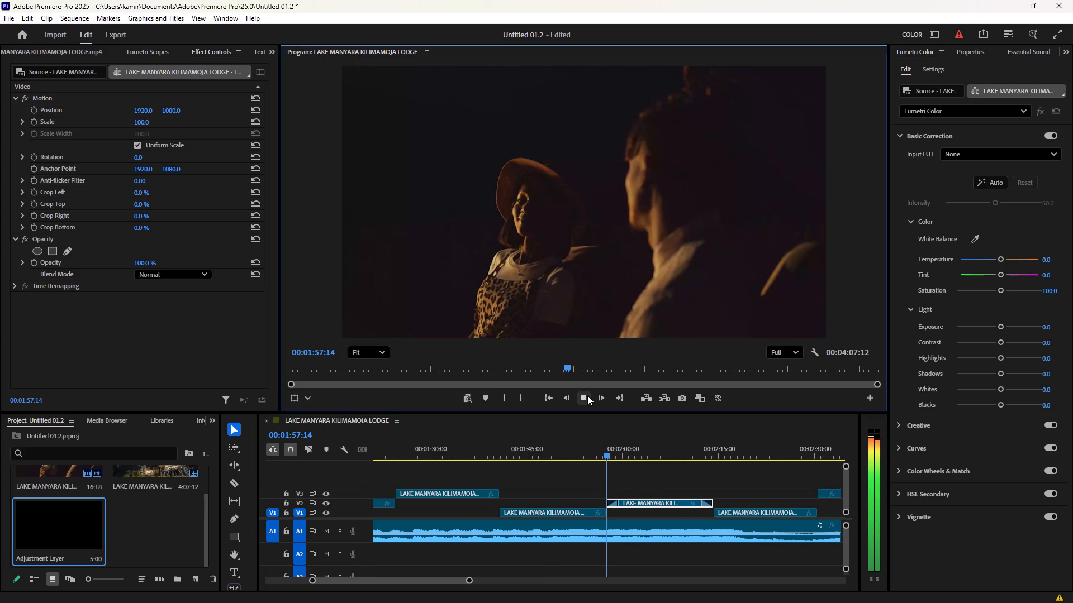
pyautogui.press('space')
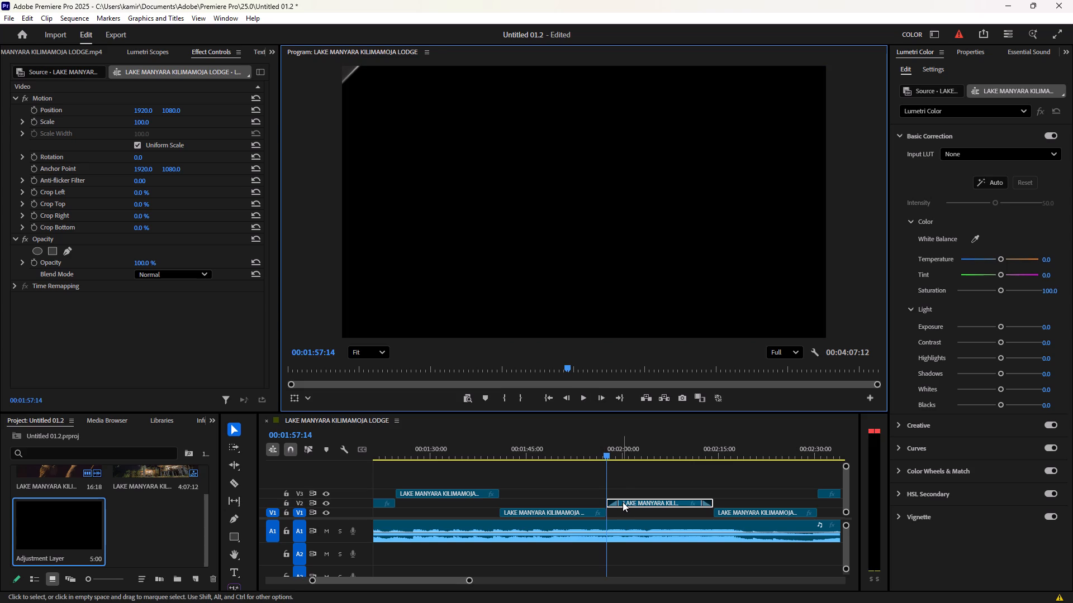
# Lengthen the Panel Wipe transitions at both the start and end of the V2 segment around 00:02:00:00.
pyautogui.moveTo(618, 501); pyautogui.dragTo(624, 501)
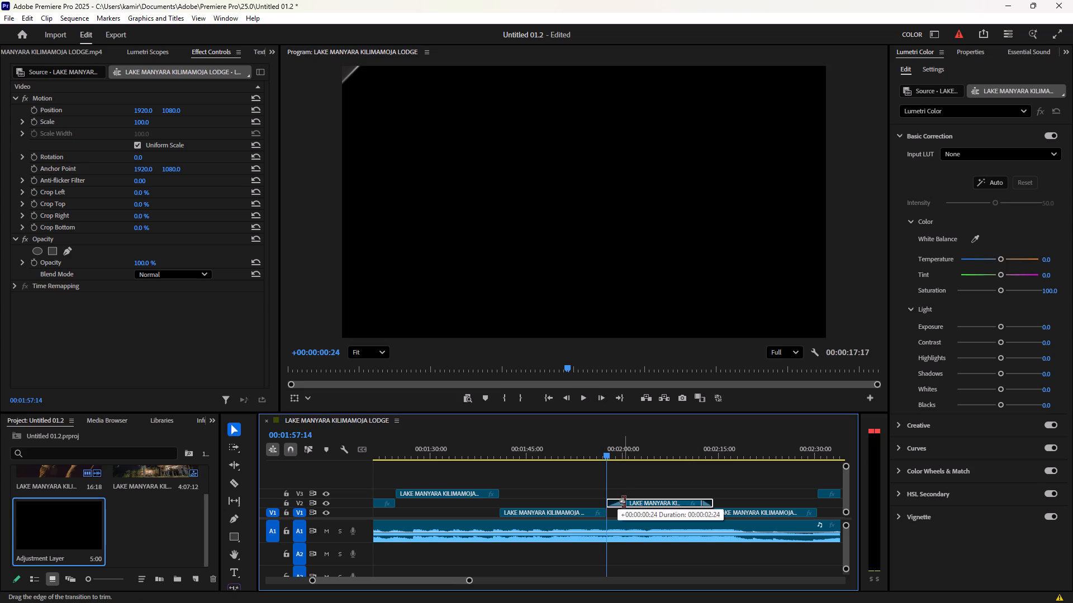
pyautogui.moveTo(624, 501); pyautogui.dragTo(626, 501)
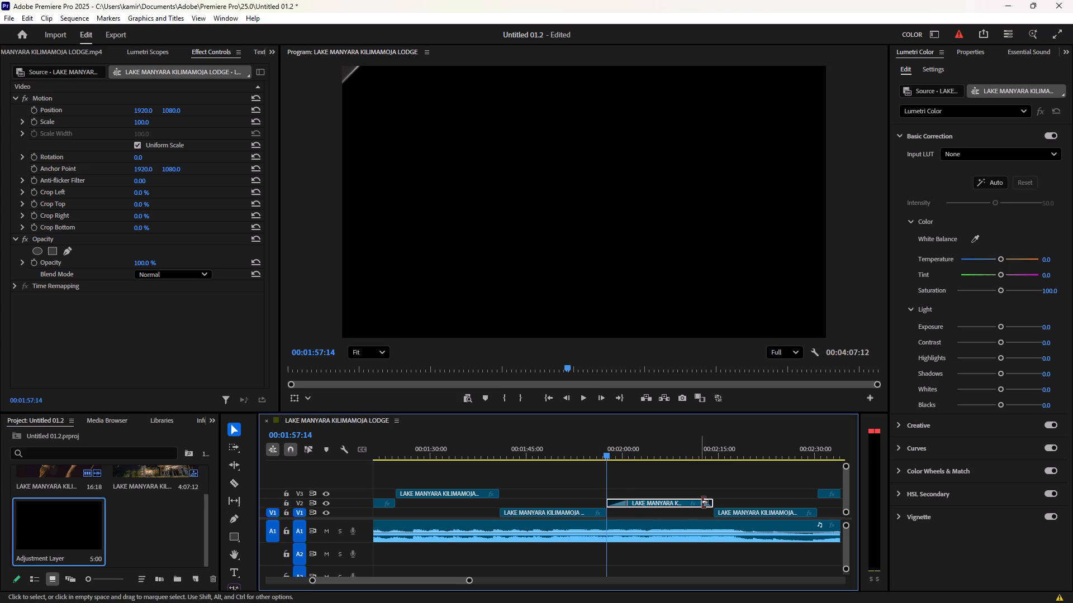
pyautogui.moveTo(701, 502); pyautogui.dragTo(694, 502)
# Play back the sequence from about 00:01:56:01 through the V2 segment to review both lengthened Panel Wipe transitions.
pyautogui.press('space')
pyautogui.press('space')
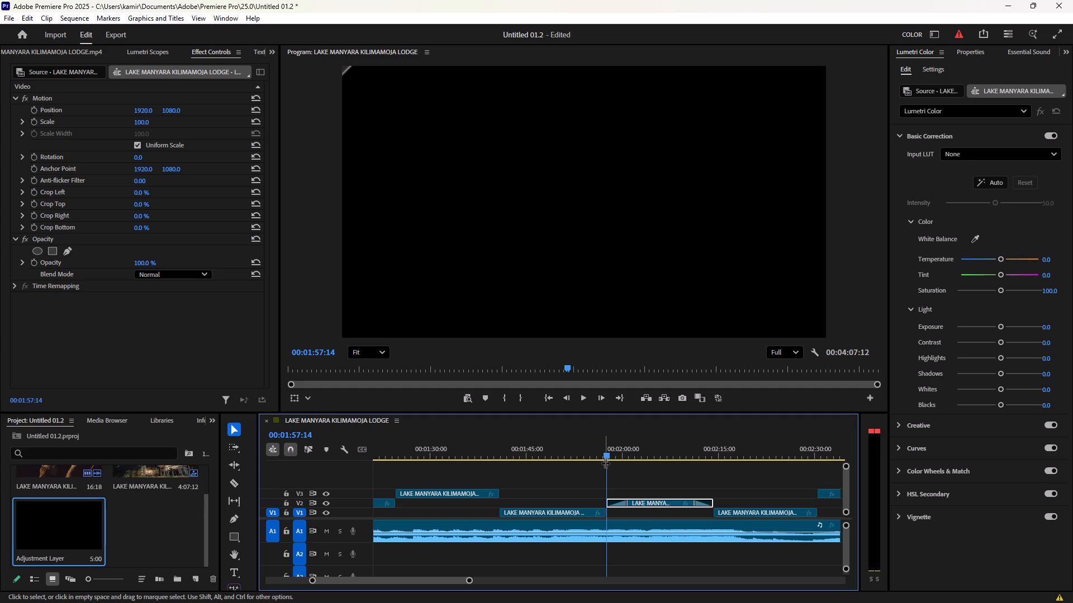
pyautogui.press('space')
pyautogui.click(583, 397)
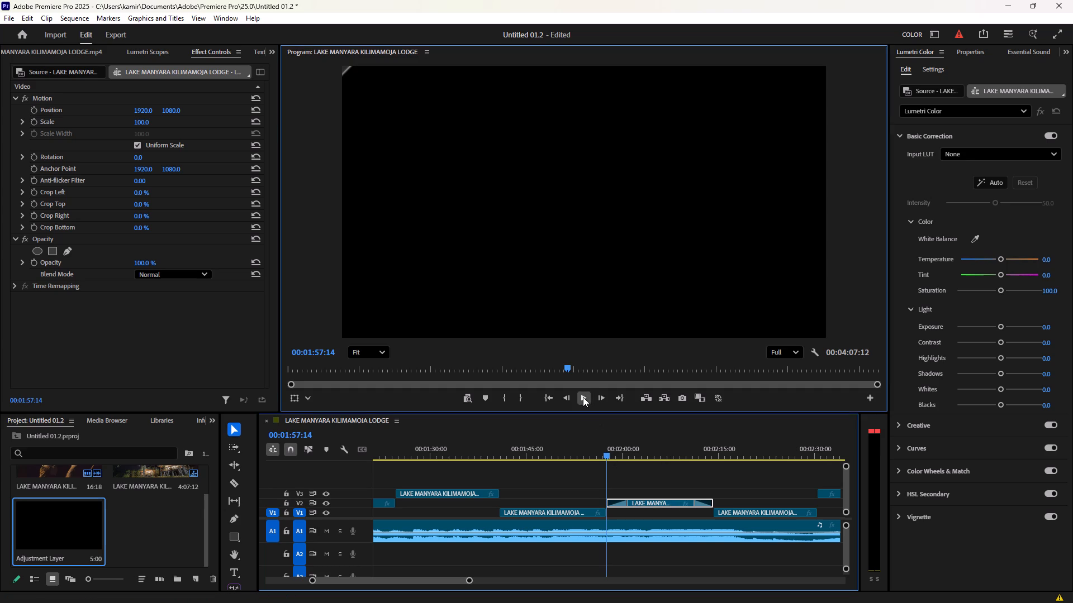
pyautogui.click(583, 397)
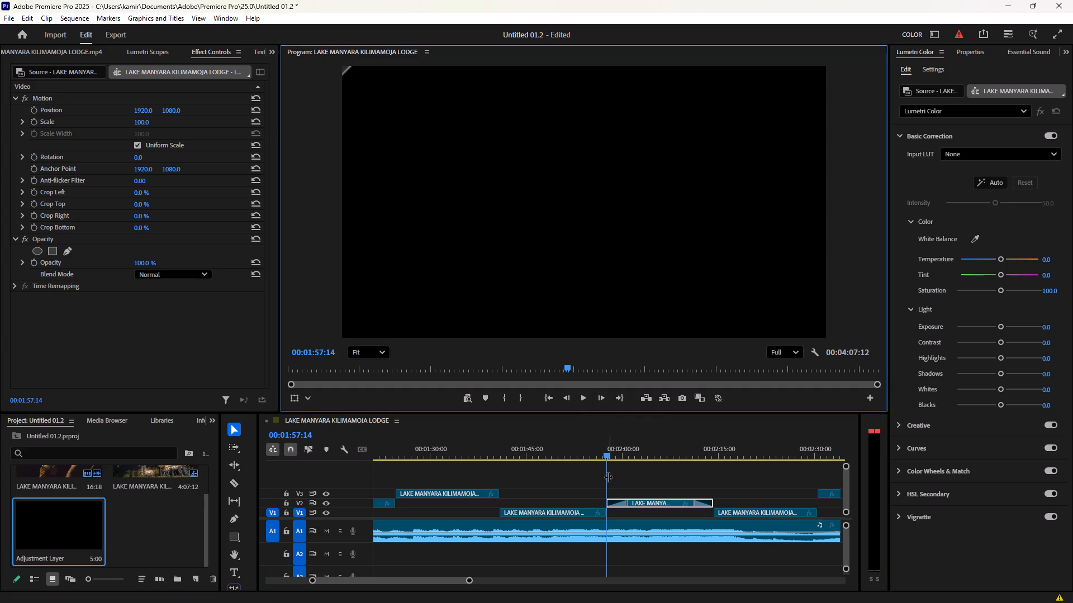
pyautogui.click(608, 477)
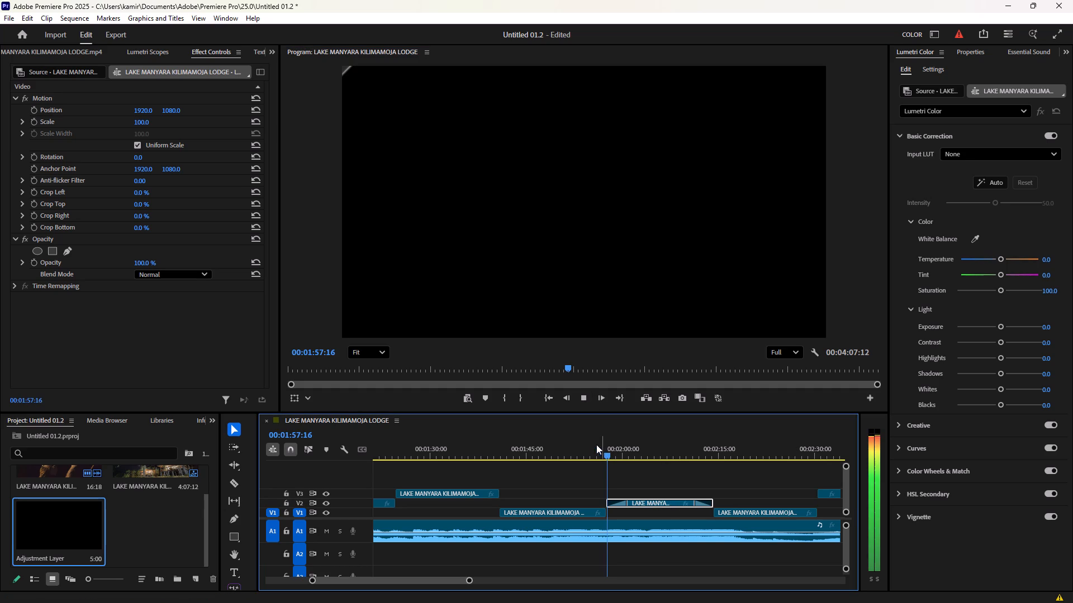
pyautogui.moveTo(607, 457); pyautogui.dragTo(598, 456)
pyautogui.press('space')
pyautogui.press('space')
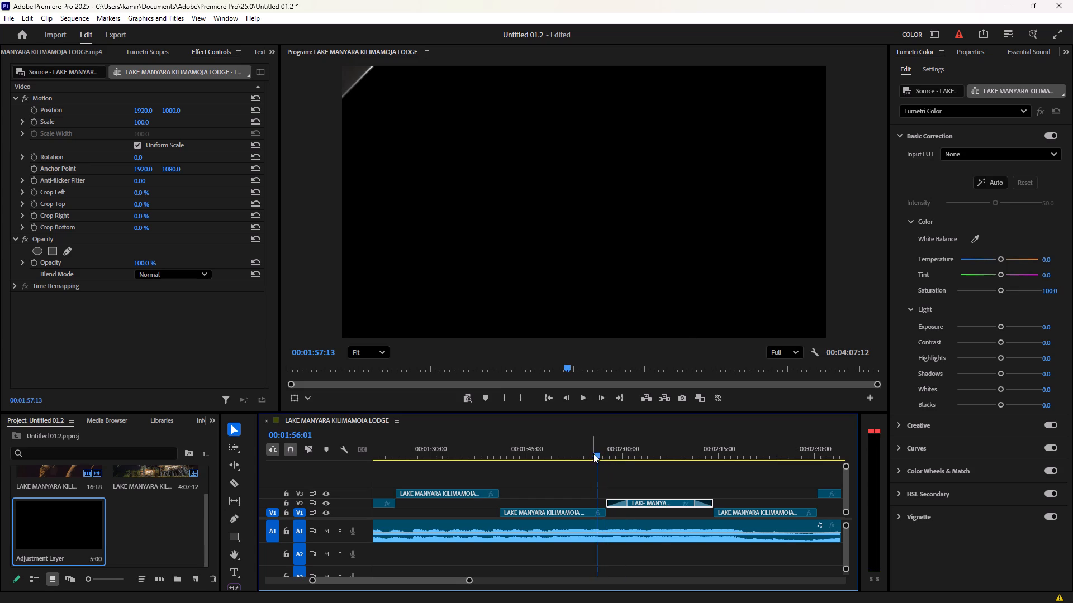
pyautogui.press('space')
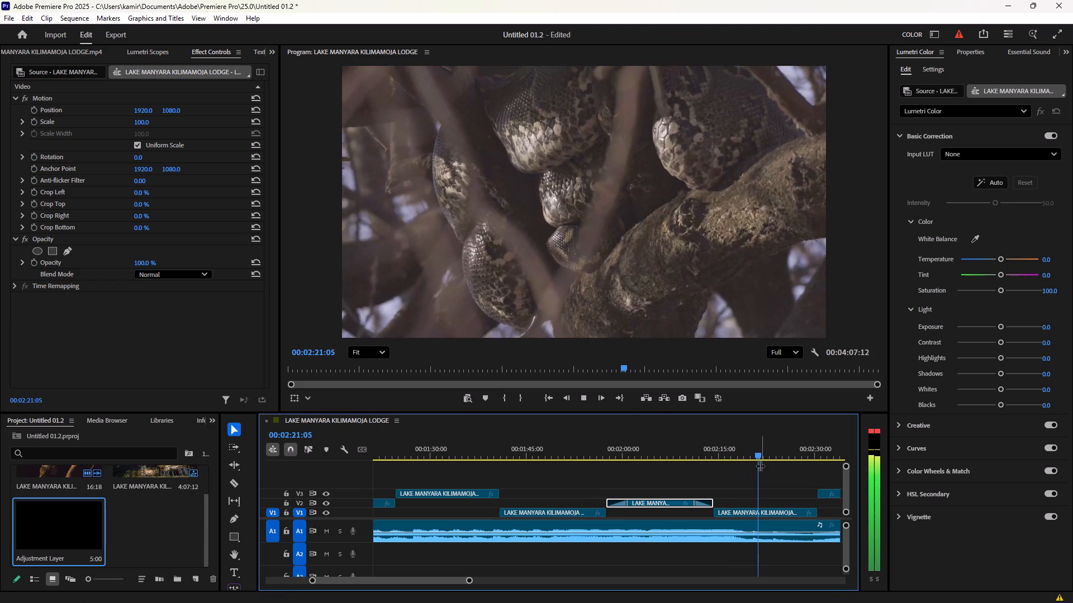
# Place the Adjustment Layer on V4 at the sequence start and extend it to the end of the video.
pyautogui.moveTo(470, 580); pyautogui.dragTo(512, 583)
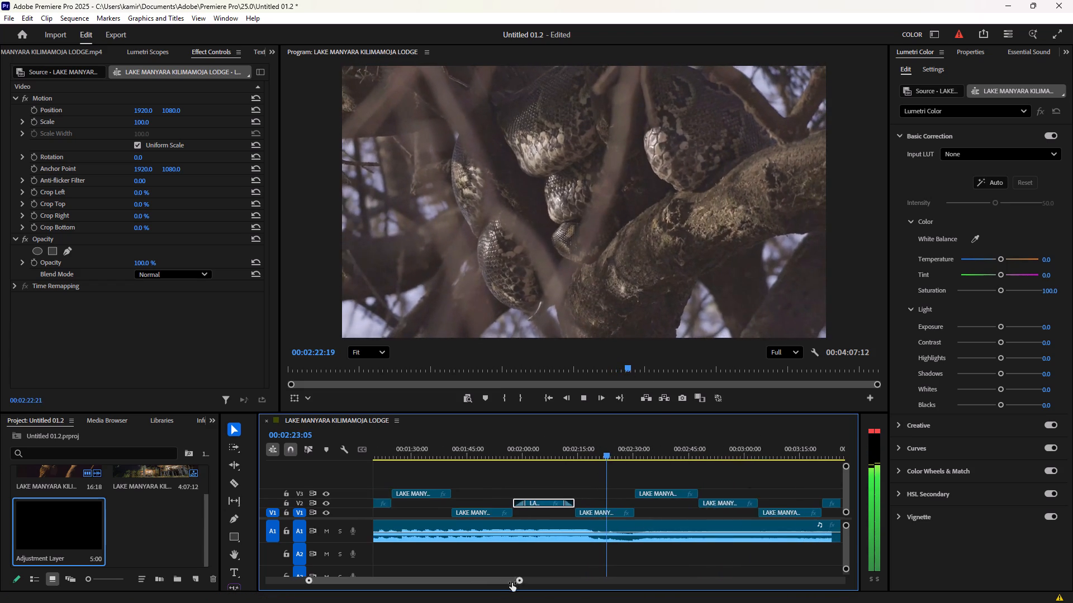
pyautogui.moveTo(512, 583); pyautogui.dragTo(576, 585)
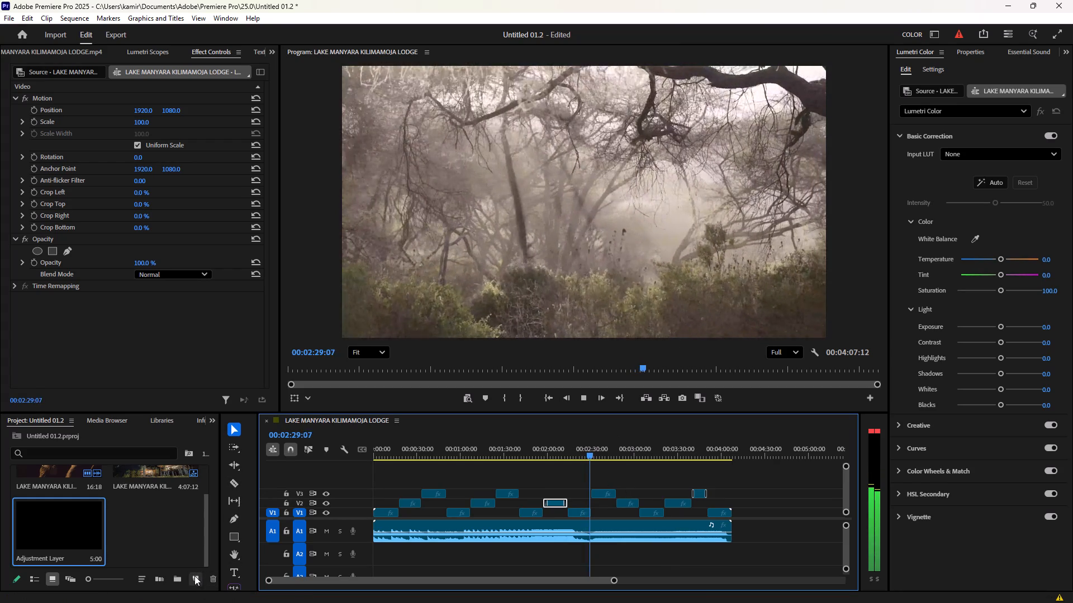
pyautogui.click(194, 576)
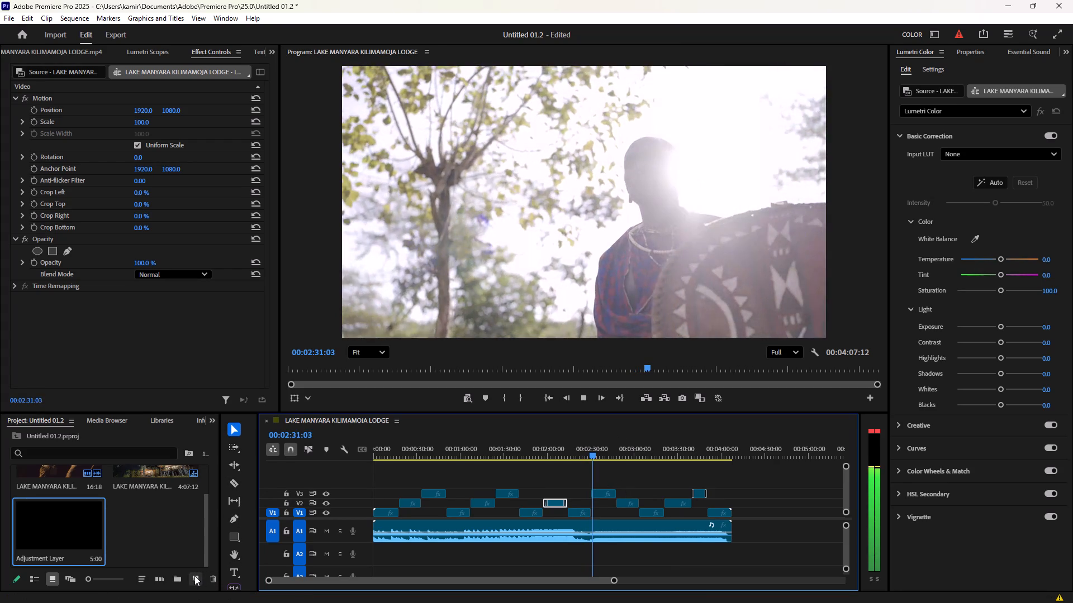
pyautogui.click(139, 538)
pyautogui.moveTo(86, 530); pyautogui.dragTo(258, 534)
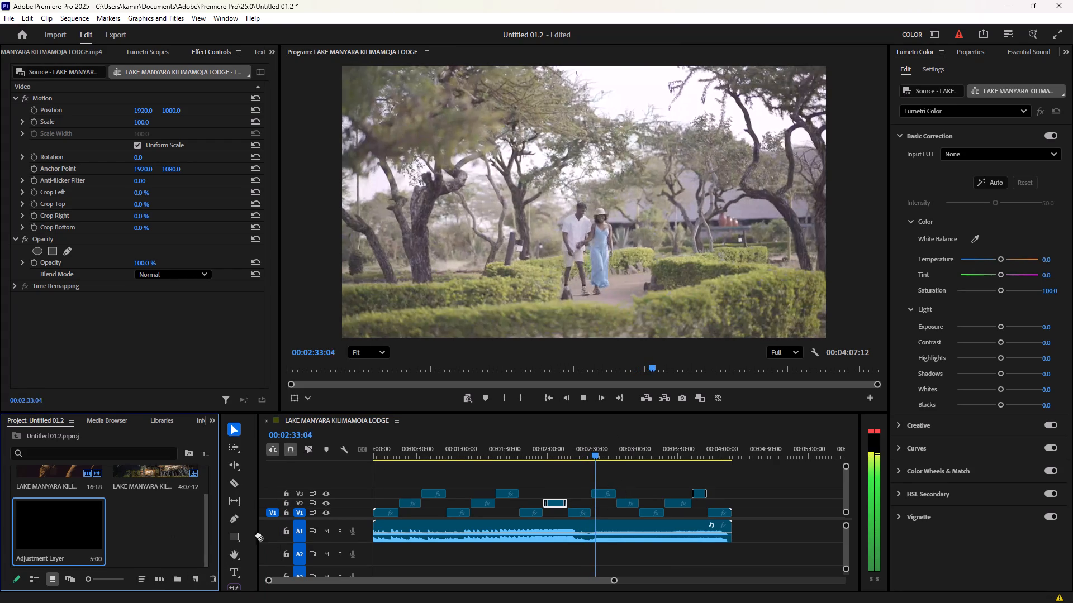
pyautogui.moveTo(258, 534); pyautogui.dragTo(373, 482)
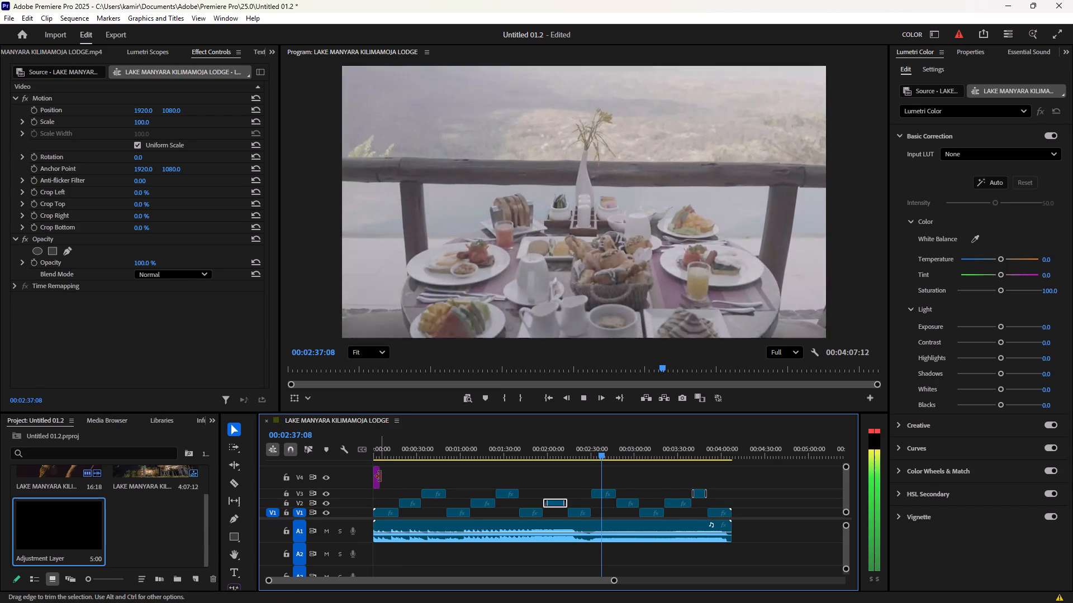
pyautogui.moveTo(380, 476); pyautogui.dragTo(601, 489)
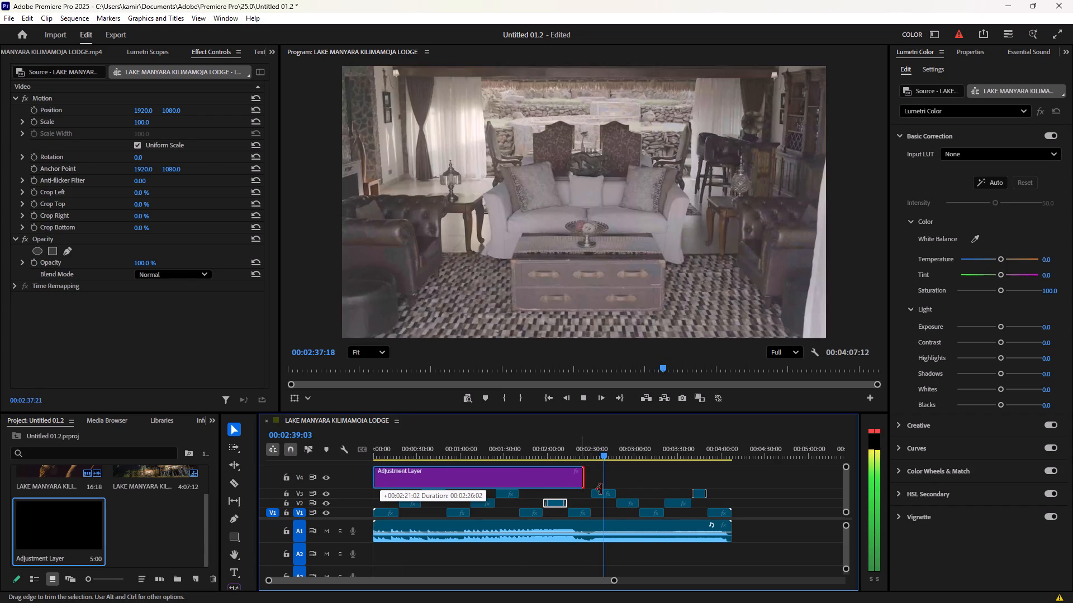
pyautogui.moveTo(601, 489); pyautogui.dragTo(737, 491)
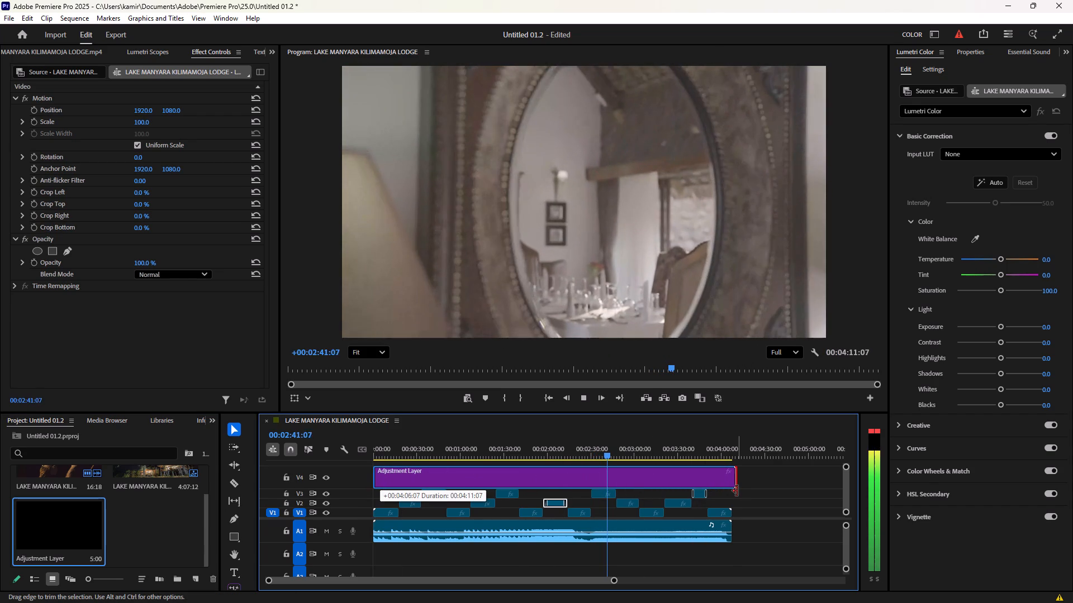
pyautogui.moveTo(737, 491); pyautogui.dragTo(734, 491)
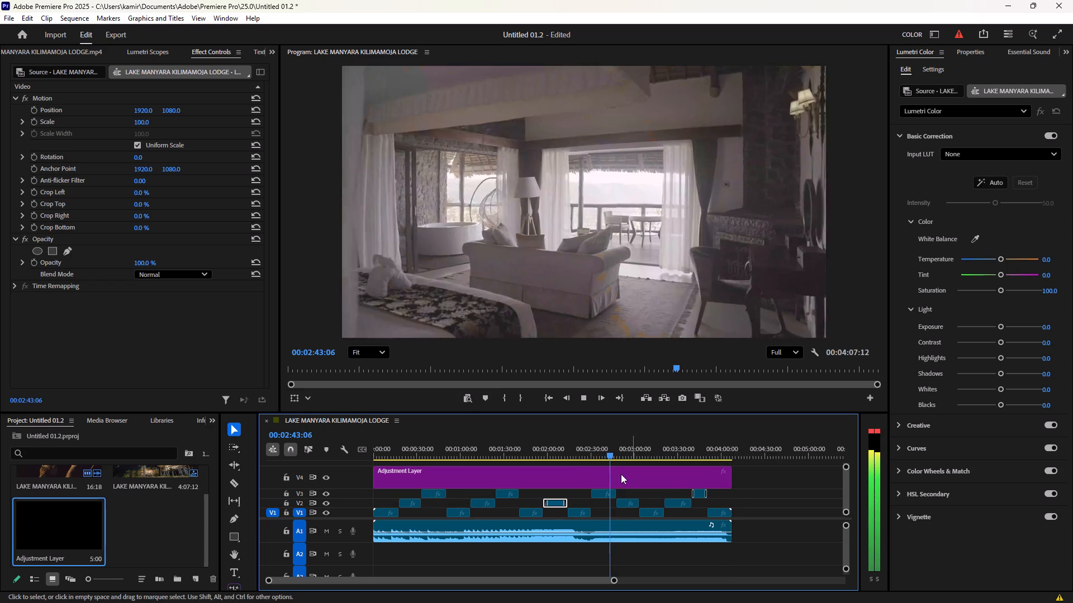
# Select the Adjustment Layer clip on V4.
pyautogui.click(564, 467)
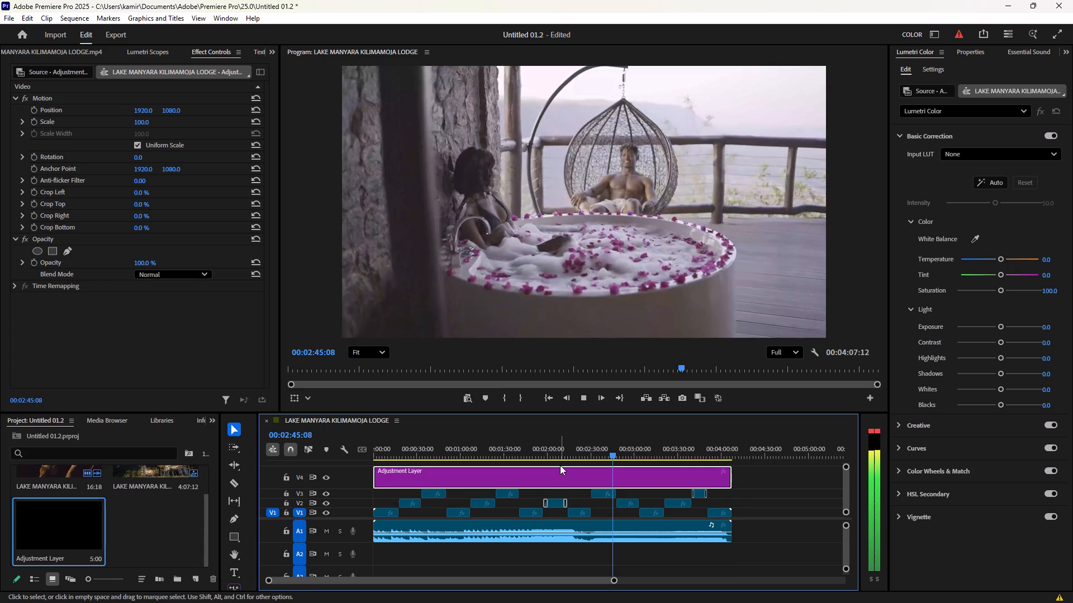
pyautogui.scroll(5, 560, 477)
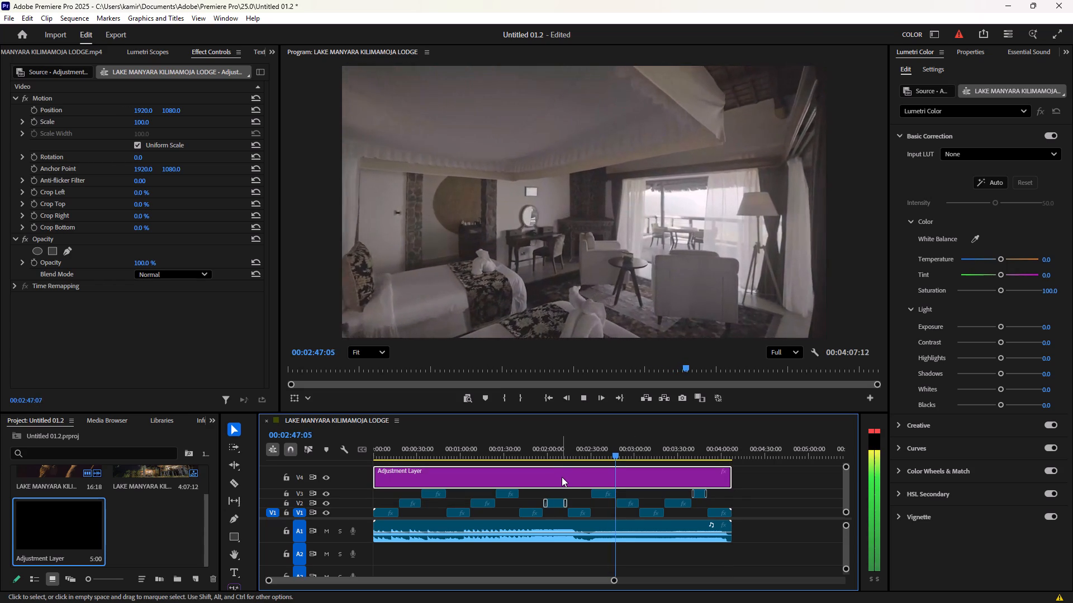
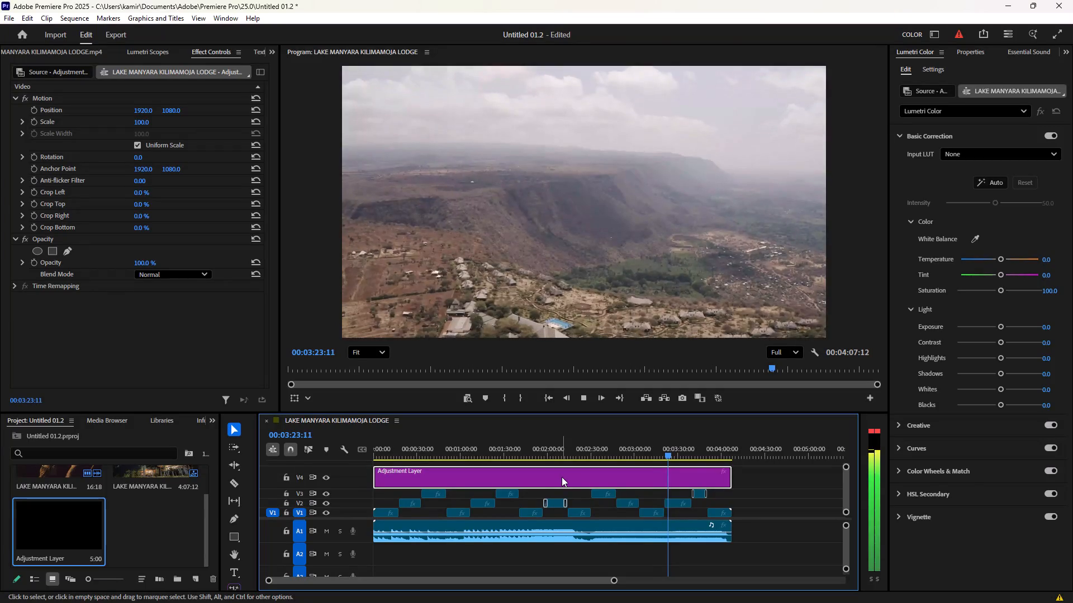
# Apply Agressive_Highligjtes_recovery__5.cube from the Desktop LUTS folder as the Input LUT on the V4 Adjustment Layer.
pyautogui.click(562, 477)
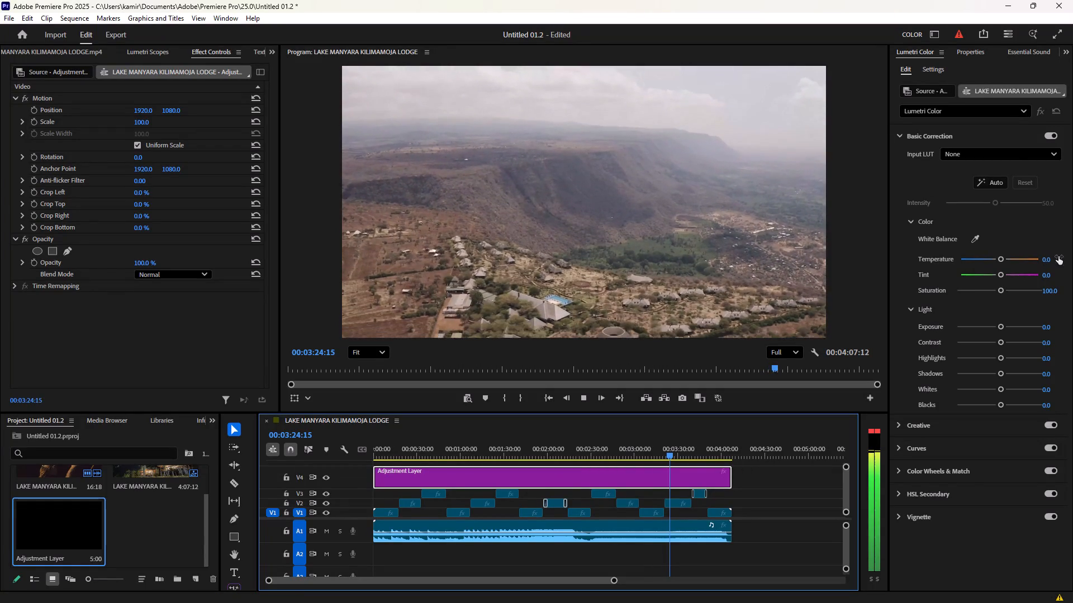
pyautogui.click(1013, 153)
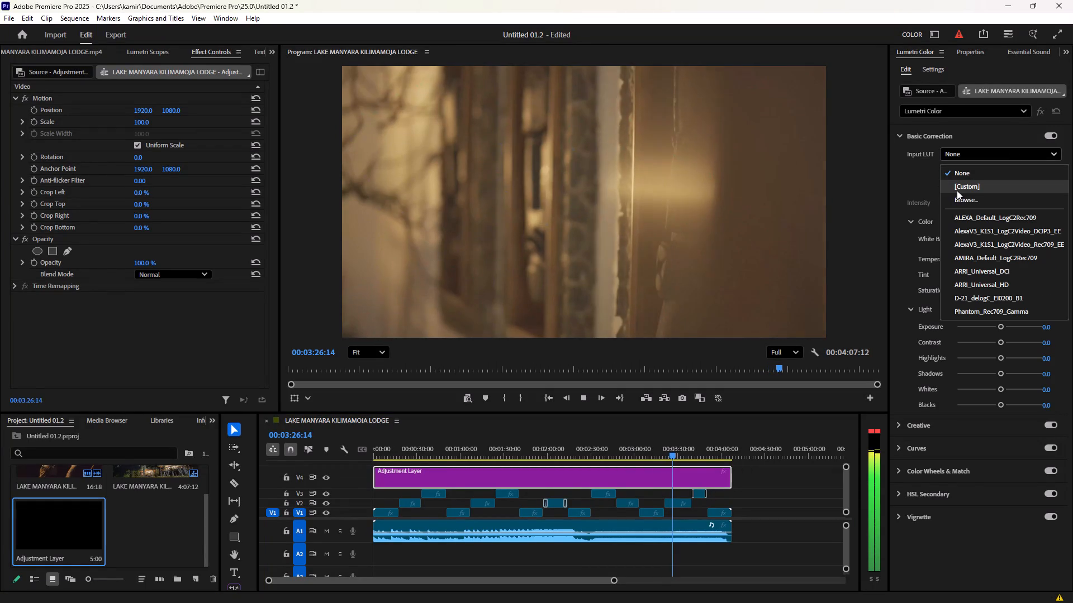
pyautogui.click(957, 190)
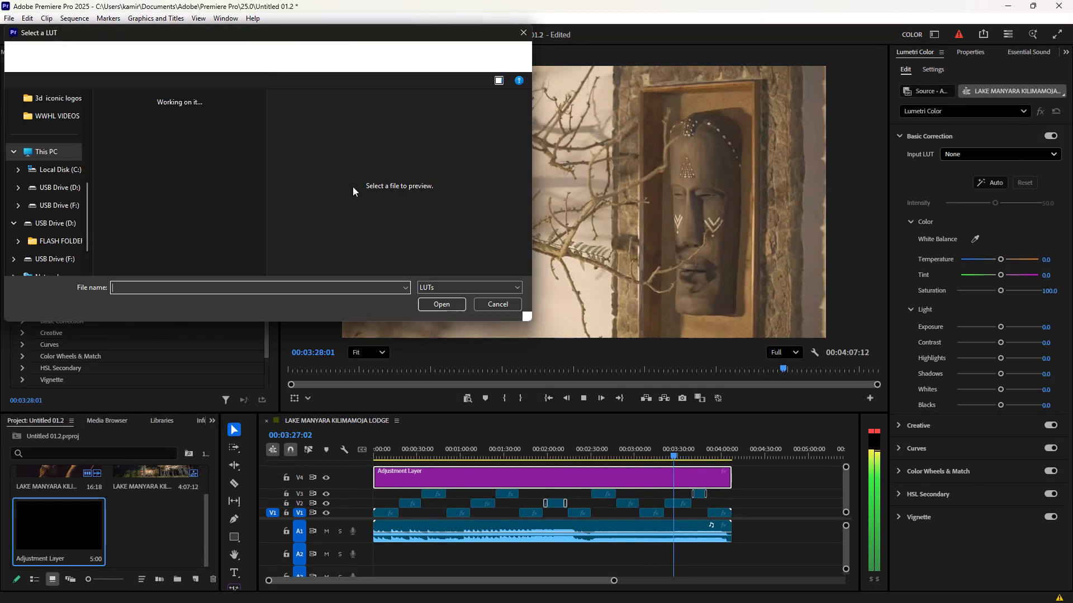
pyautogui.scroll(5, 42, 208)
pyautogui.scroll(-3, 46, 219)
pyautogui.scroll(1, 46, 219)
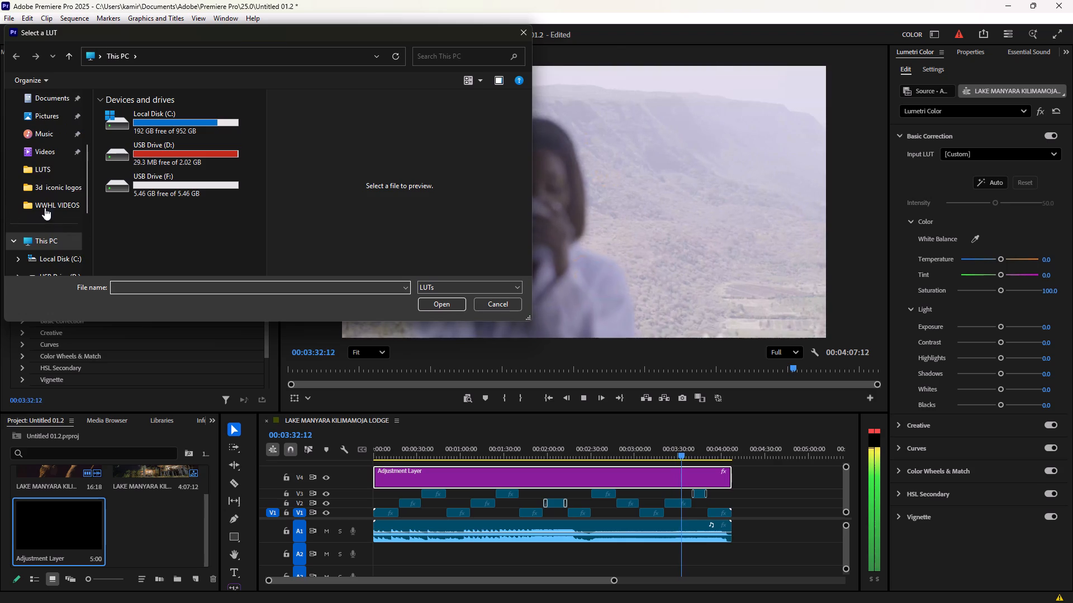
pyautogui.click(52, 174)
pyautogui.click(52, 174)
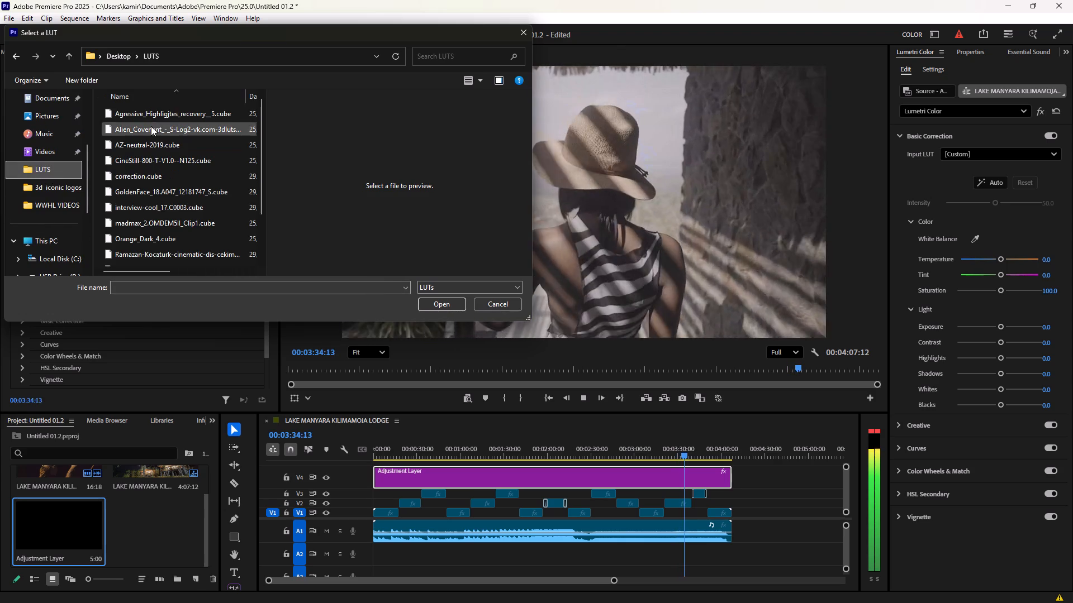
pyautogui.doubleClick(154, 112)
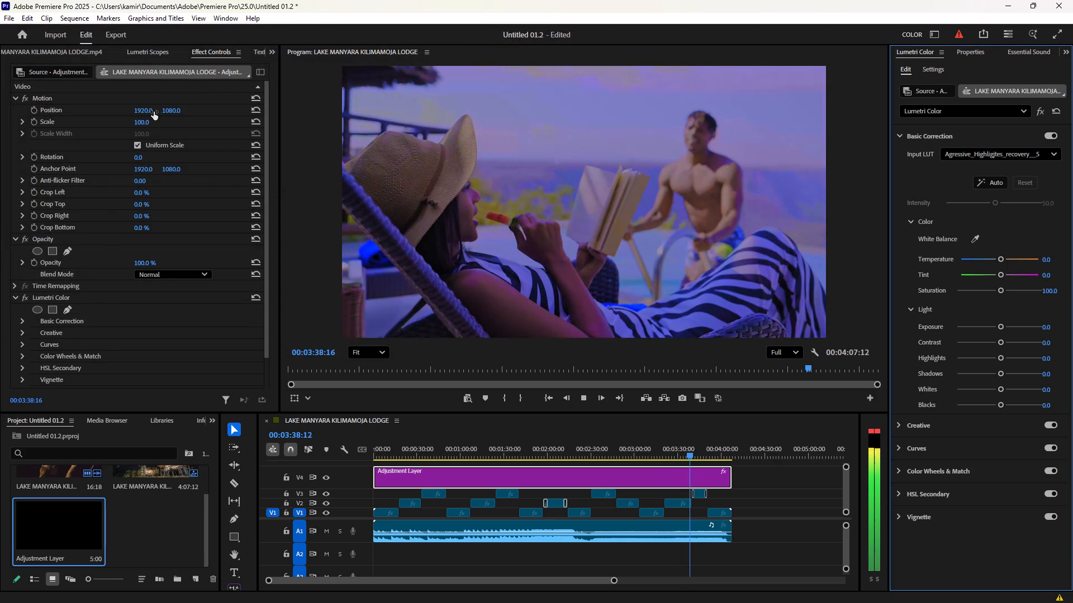
# Replace the Adjustment Layer's Input LUT with the Alien_Covenant_-_S-Log2-vk.com-3dluts file from the LUTS folder.
pyautogui.click(985, 150)
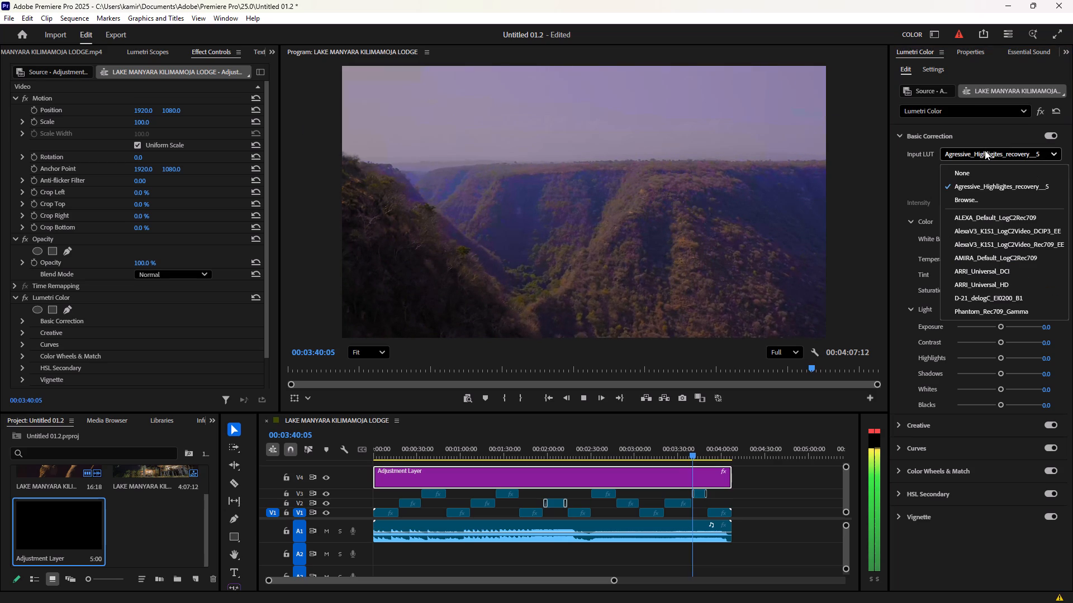
pyautogui.click(970, 198)
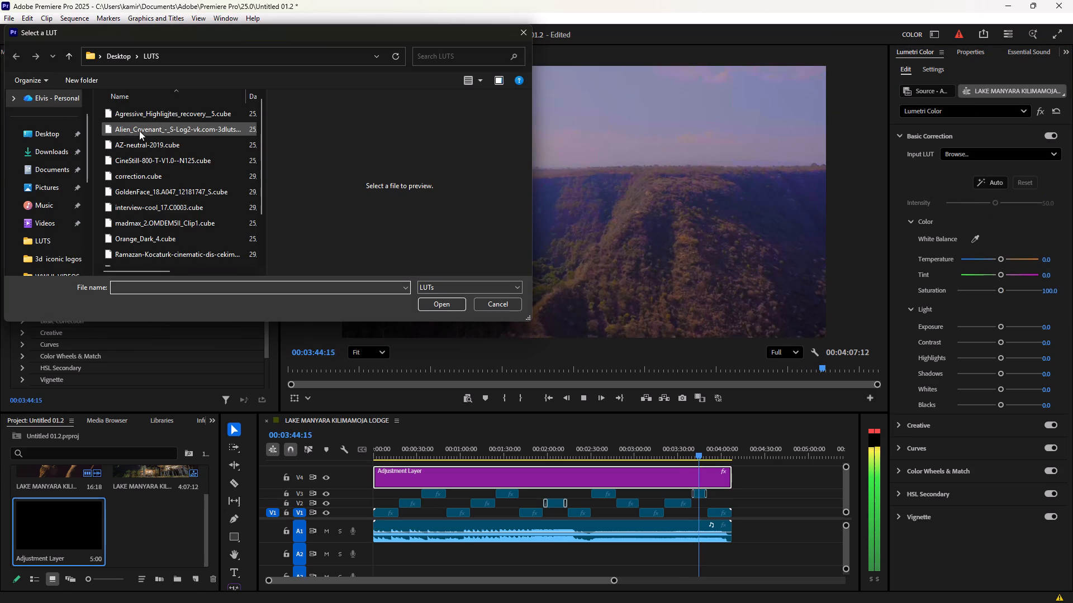
pyautogui.doubleClick(139, 130)
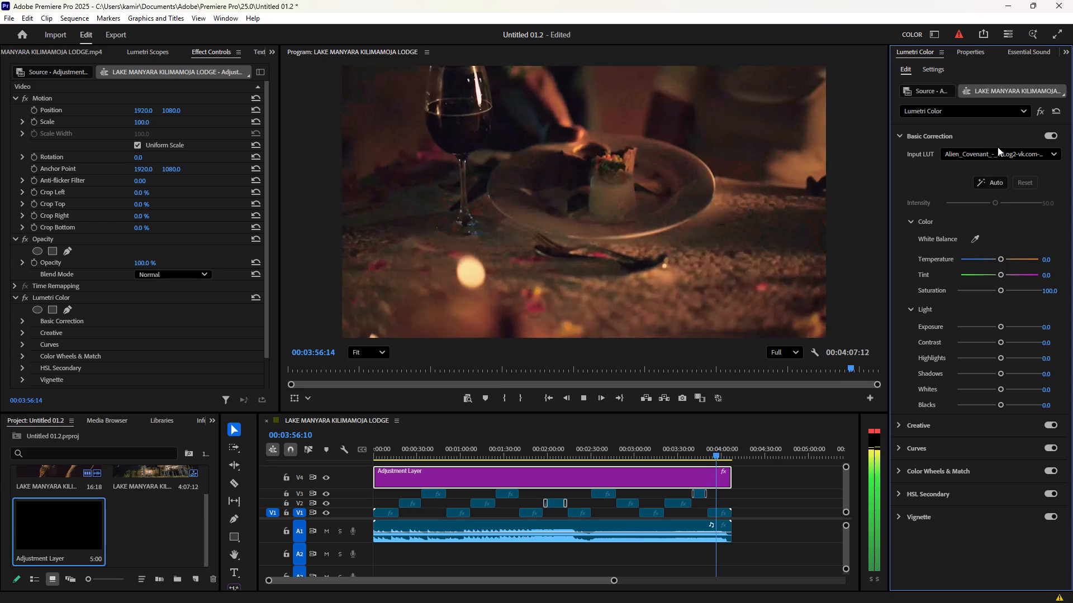
# Open the Input LUT choices for the Adjustment Layer on V4.
pyautogui.click(998, 151)
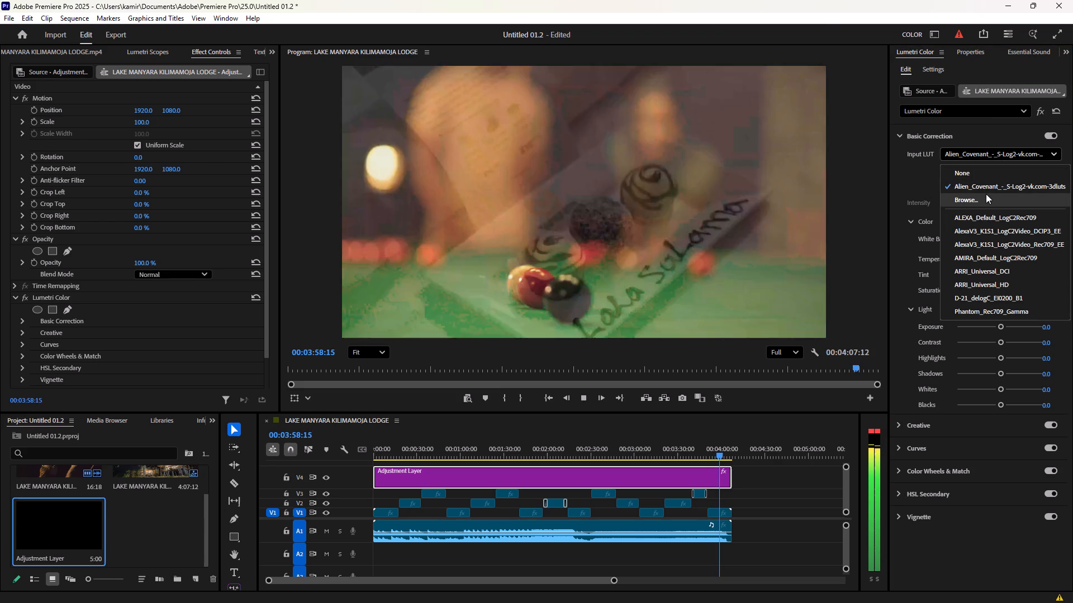
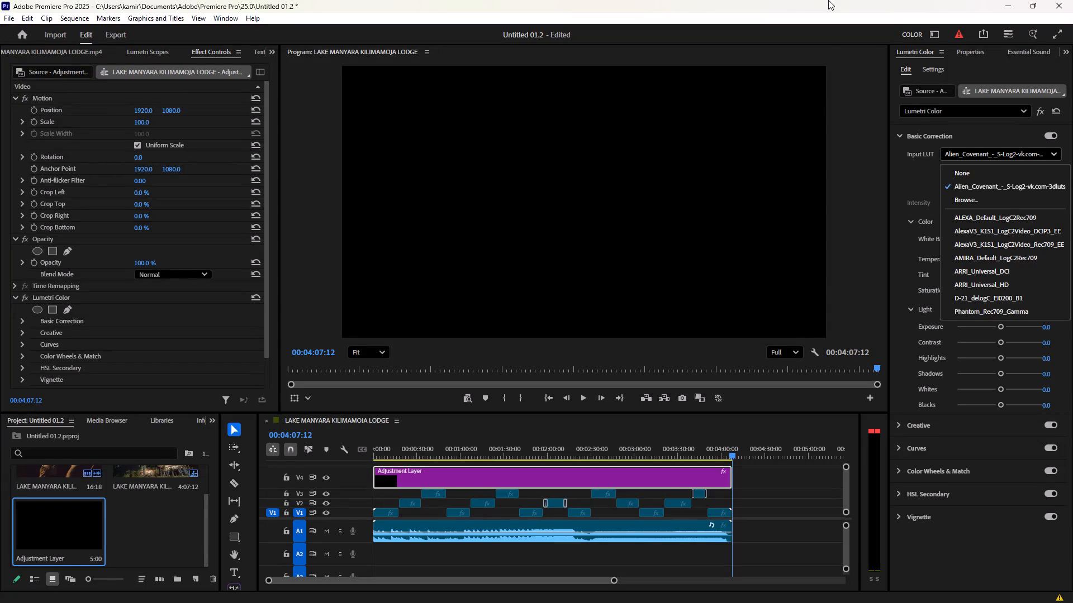
# In File Explorer, open the 100D3200 folder inside DCIM on the NIKON D3200 (E:) card and cut all its files.
pyautogui.press('super+e')
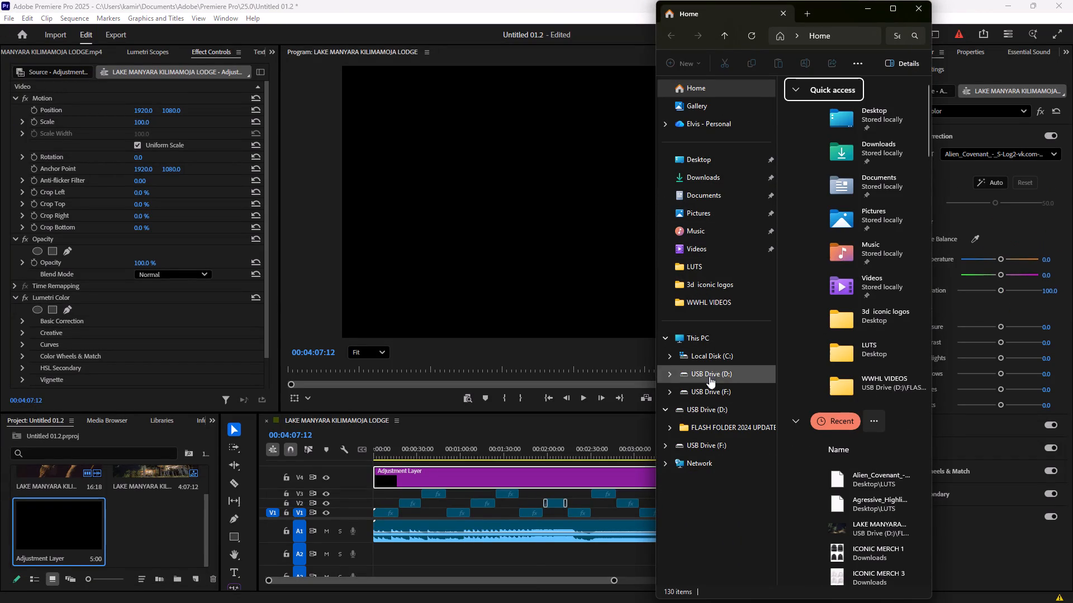
pyautogui.click(707, 336)
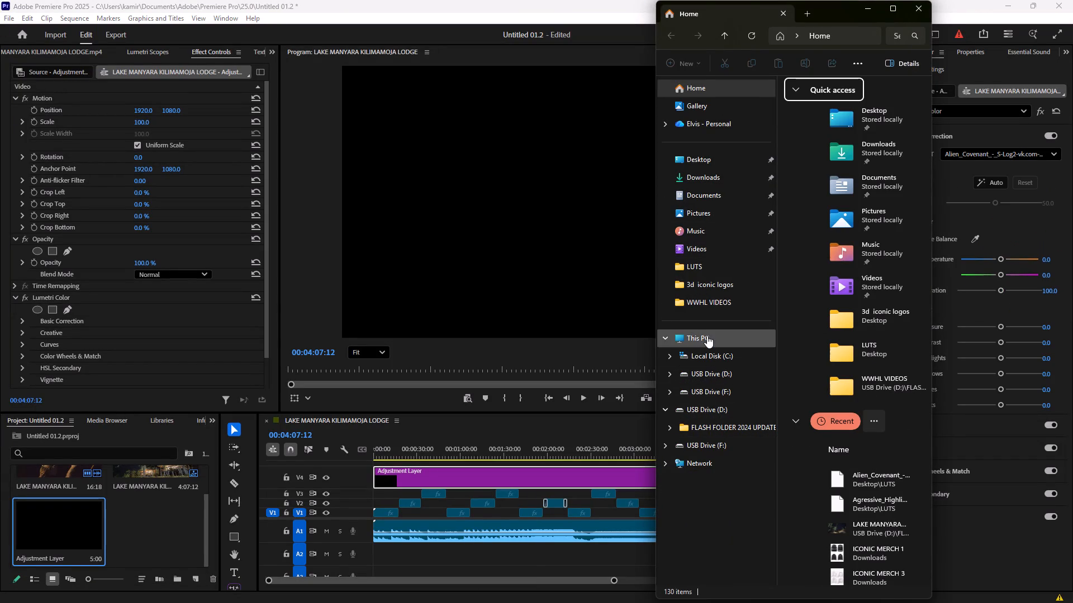
pyautogui.doubleClick(848, 166)
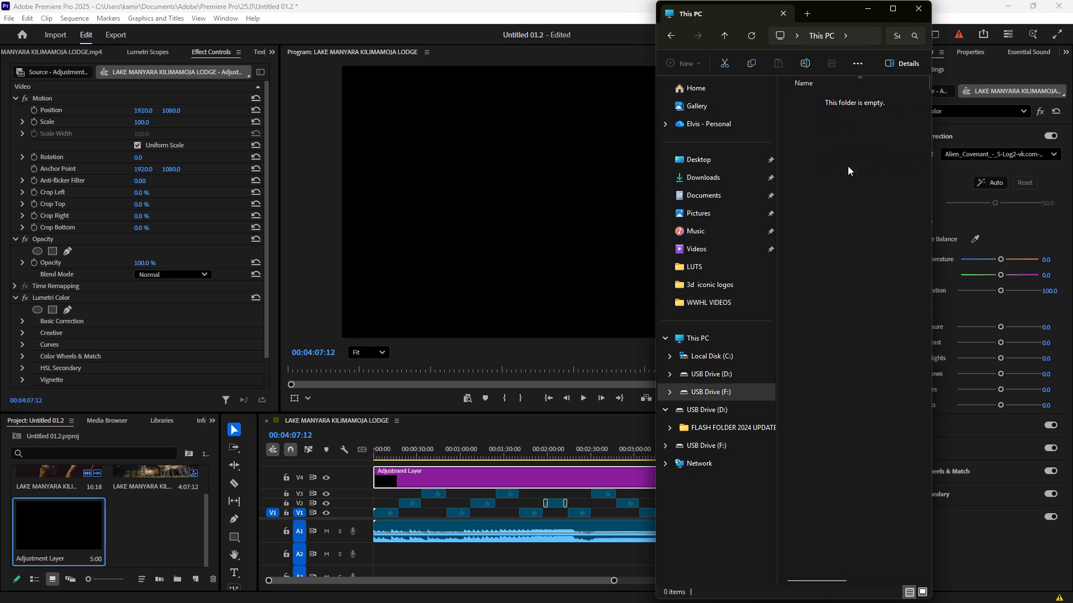
pyautogui.click(669, 36)
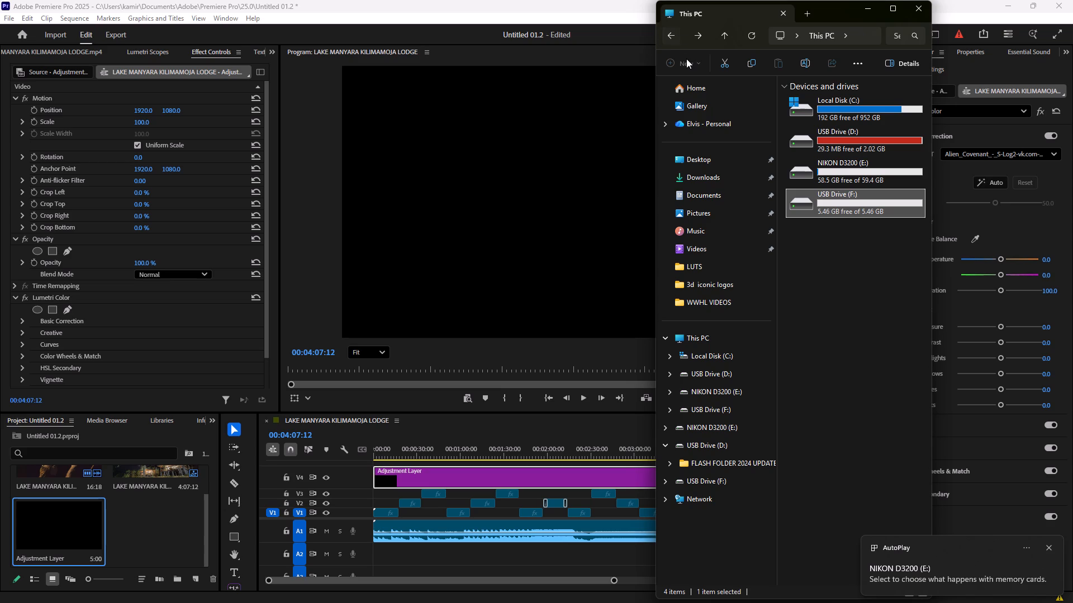
pyautogui.press('super+e')
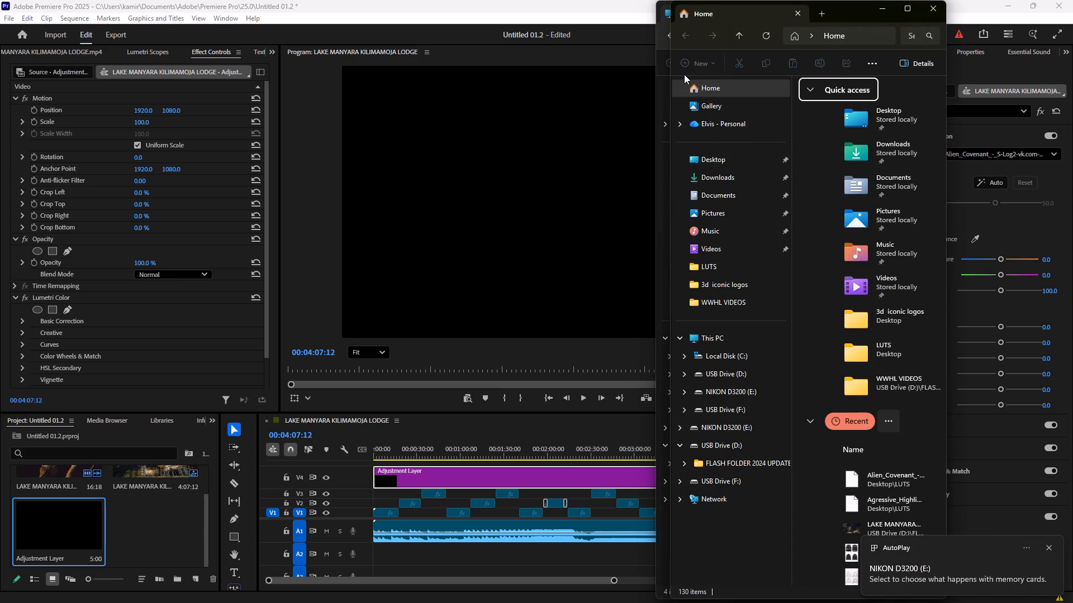
pyautogui.click(886, 5)
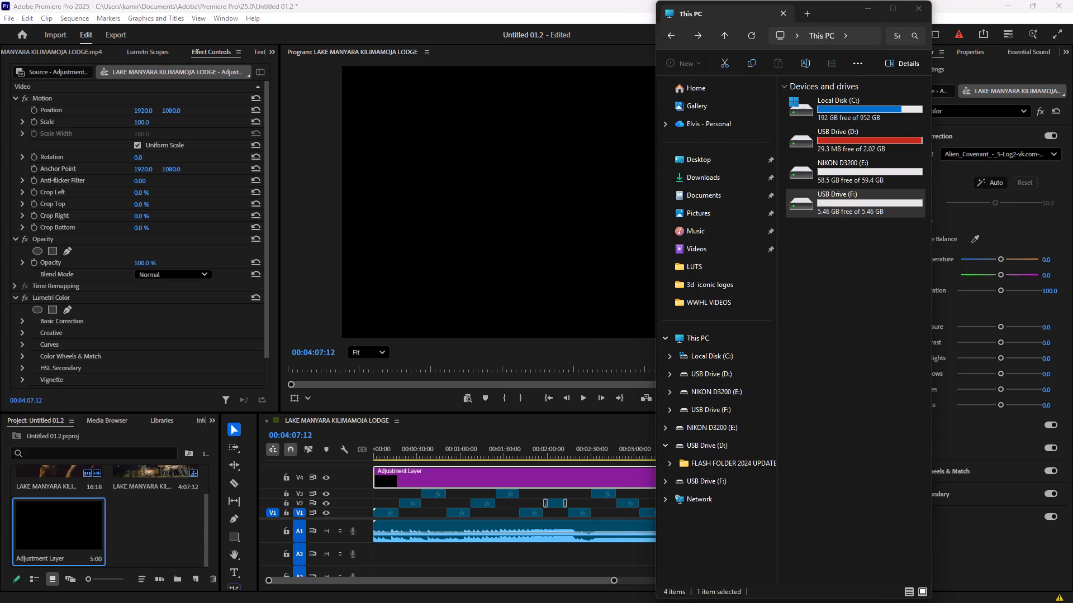
pyautogui.doubleClick(863, 172)
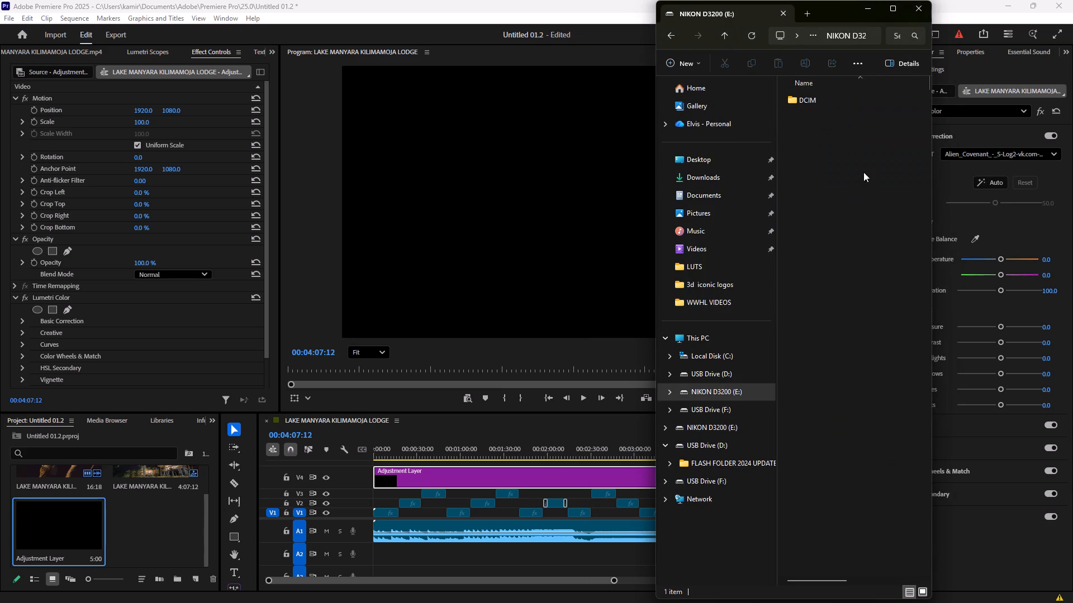
pyautogui.doubleClick(811, 98)
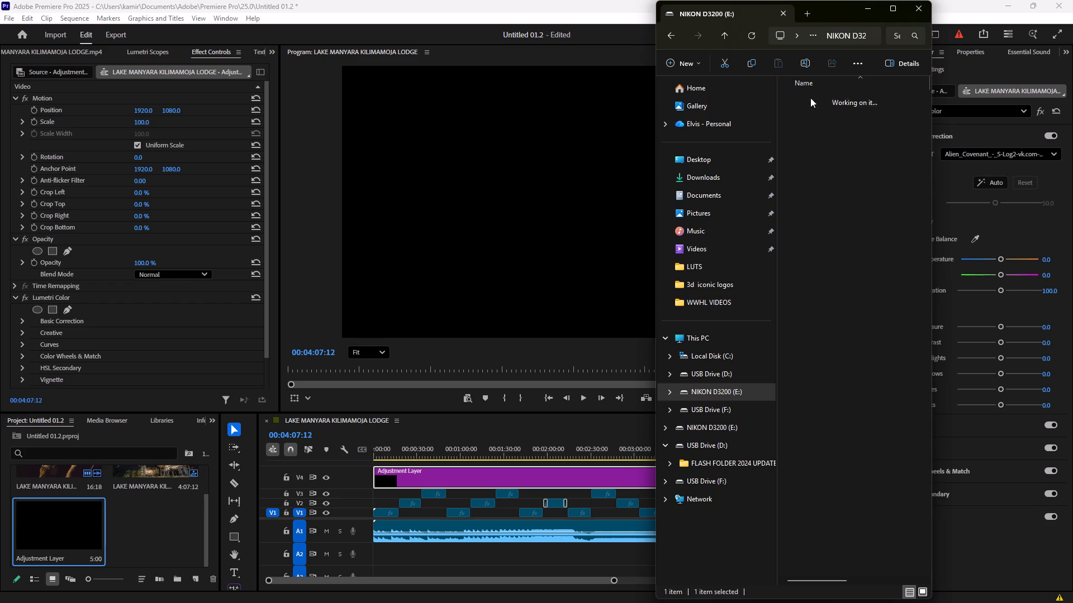
pyautogui.doubleClick(810, 98)
pyautogui.scroll(-5, 837, 167)
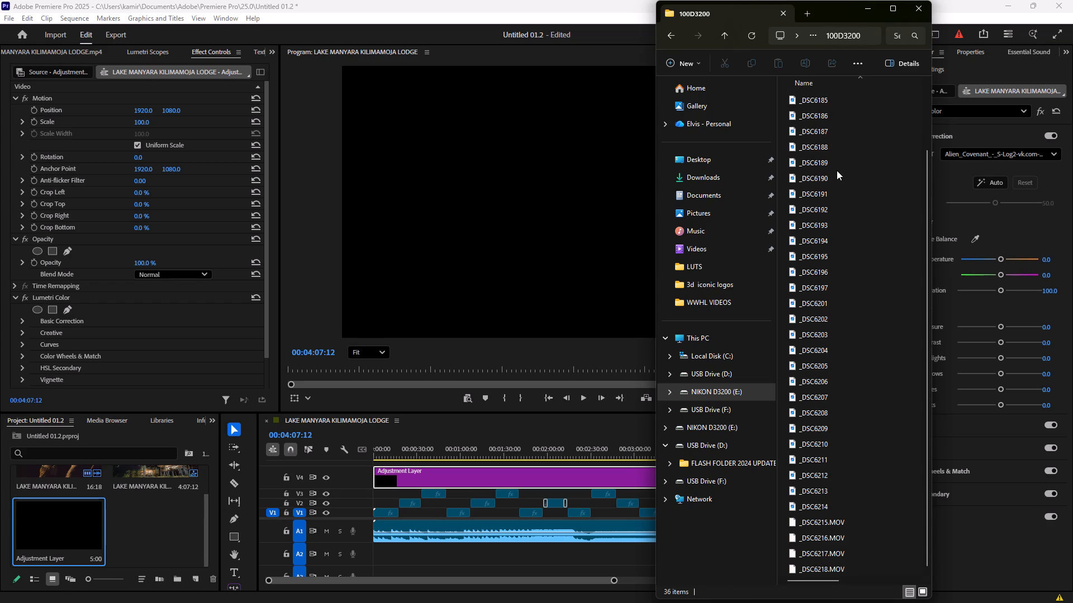
pyautogui.scroll(-12, 837, 170)
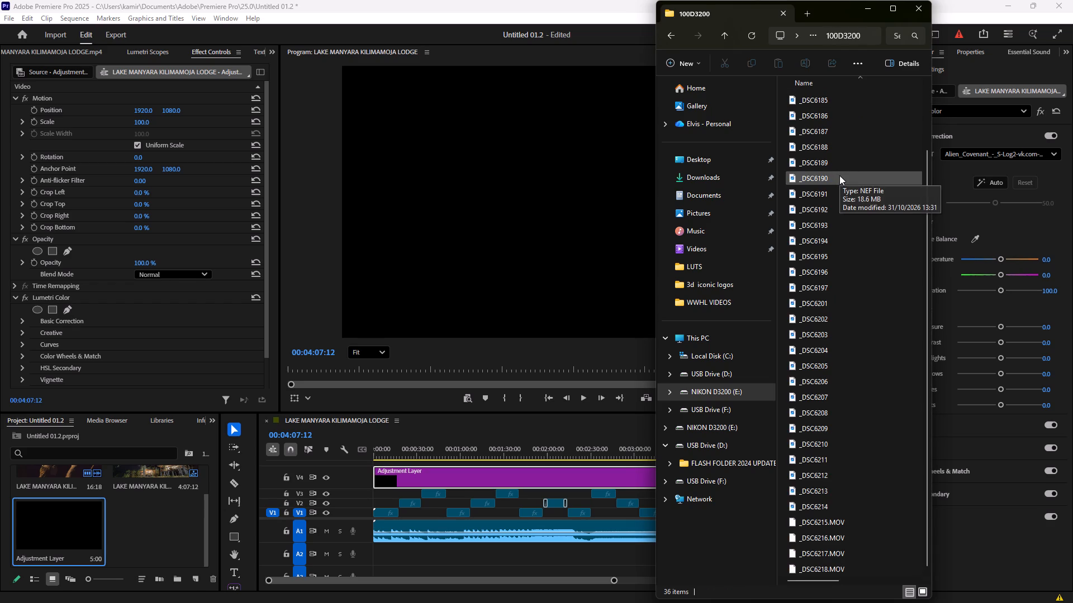
pyautogui.hotkey('ctrl', 'a')
pyautogui.hotkey('ctrl', 'x')
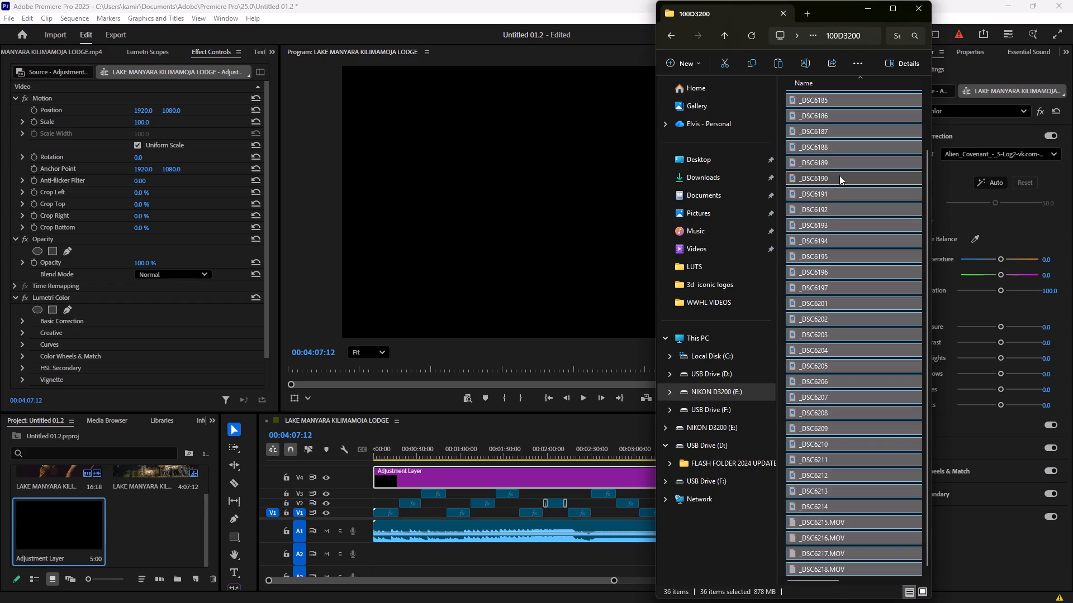
# Create a new folder on the Desktop, keeping its default name.
pyautogui.click(701, 157)
pyautogui.scroll(-8, 820, 236)
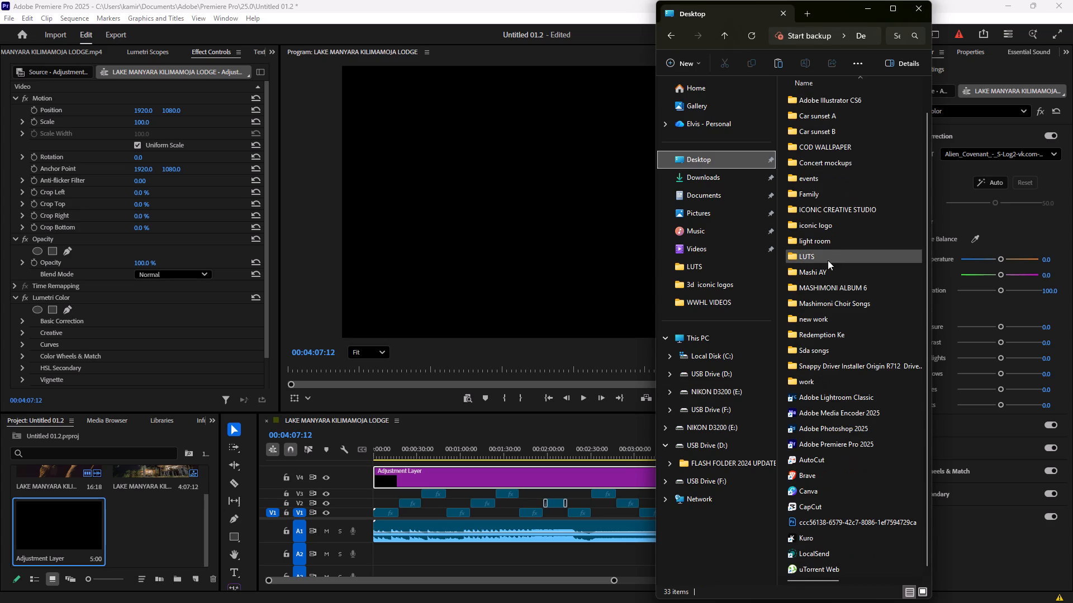
pyautogui.scroll(-3, 828, 260)
pyautogui.scroll(9, 838, 286)
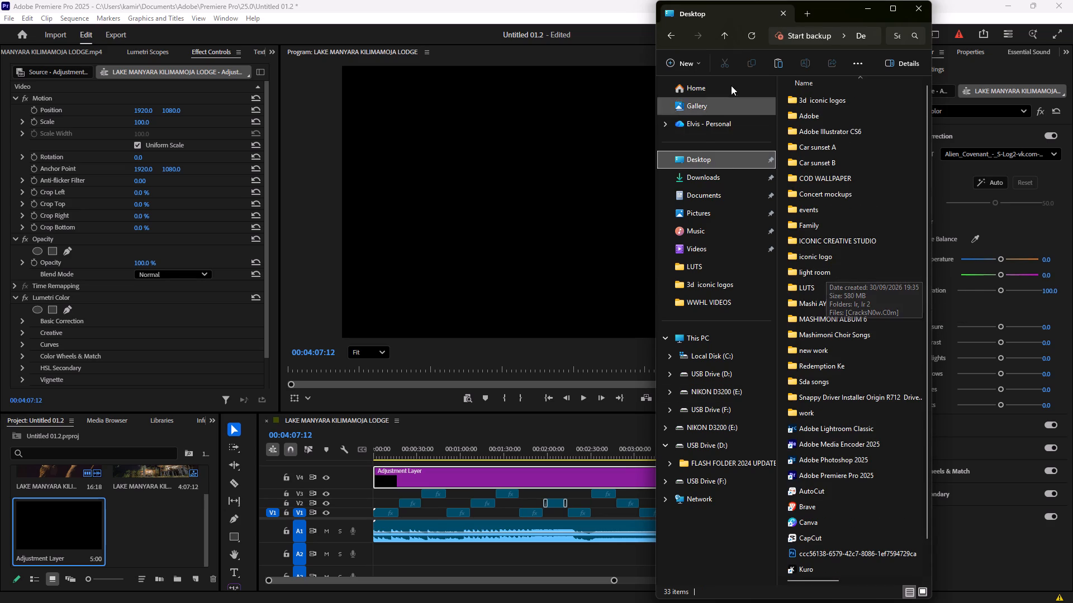
pyautogui.click(681, 61)
pyautogui.click(700, 86)
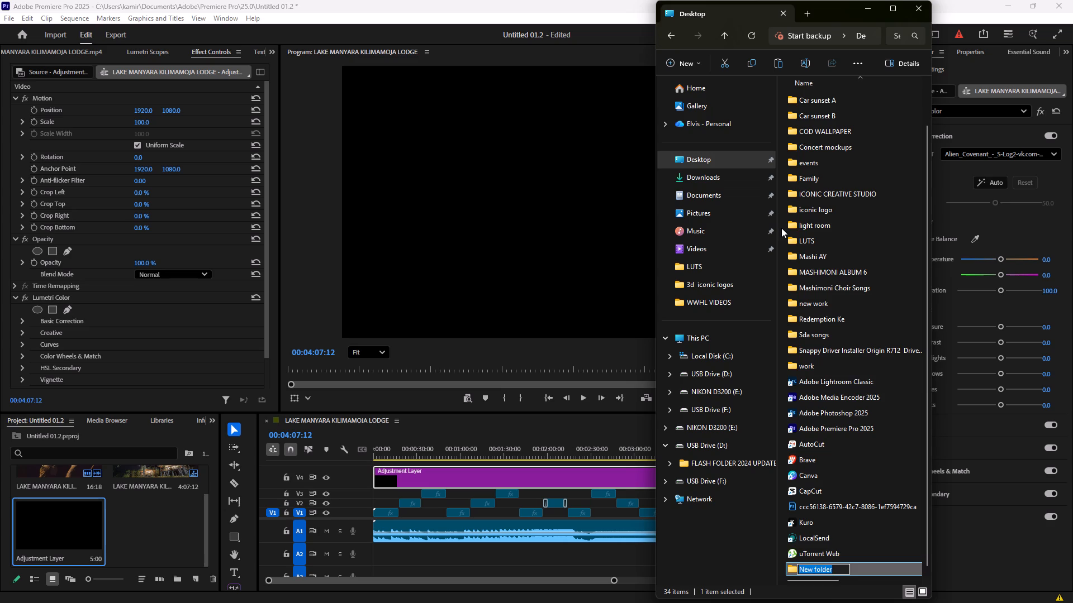
pyautogui.press('Return')
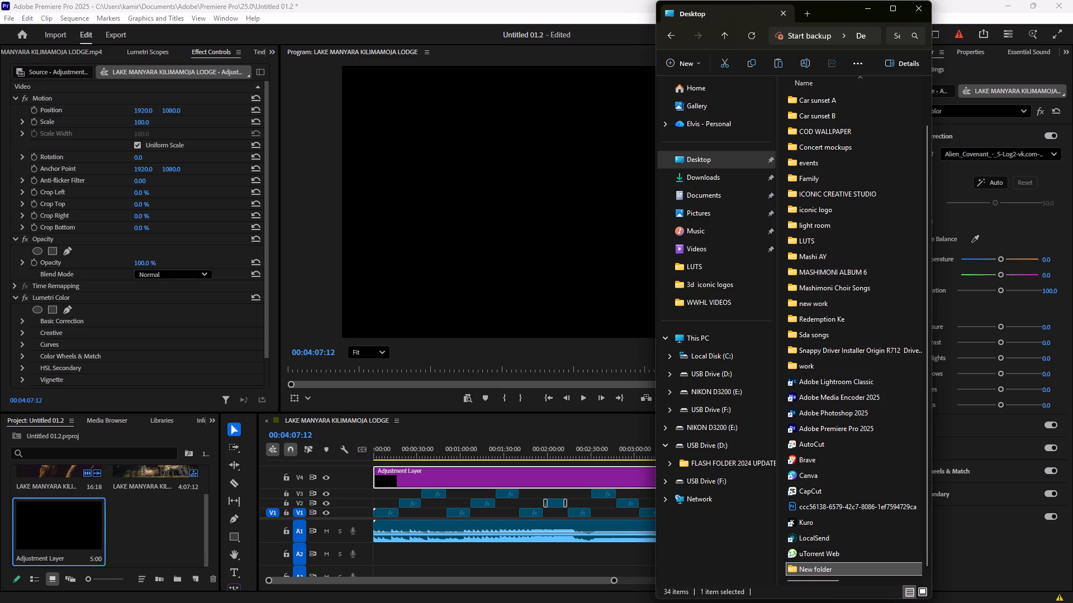
# Paste the cut camera files into the new Desktop folder, wait for the transfer, and switch back to Premiere Pro.
pyautogui.doubleClick(868, 572)
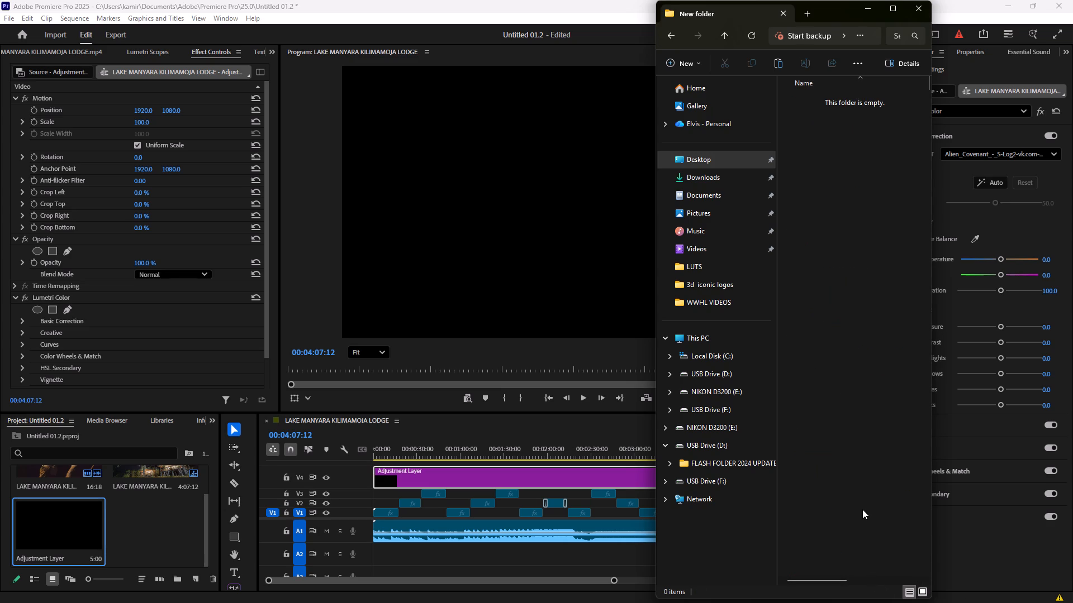
pyautogui.hotkey('ctrl', 'v')
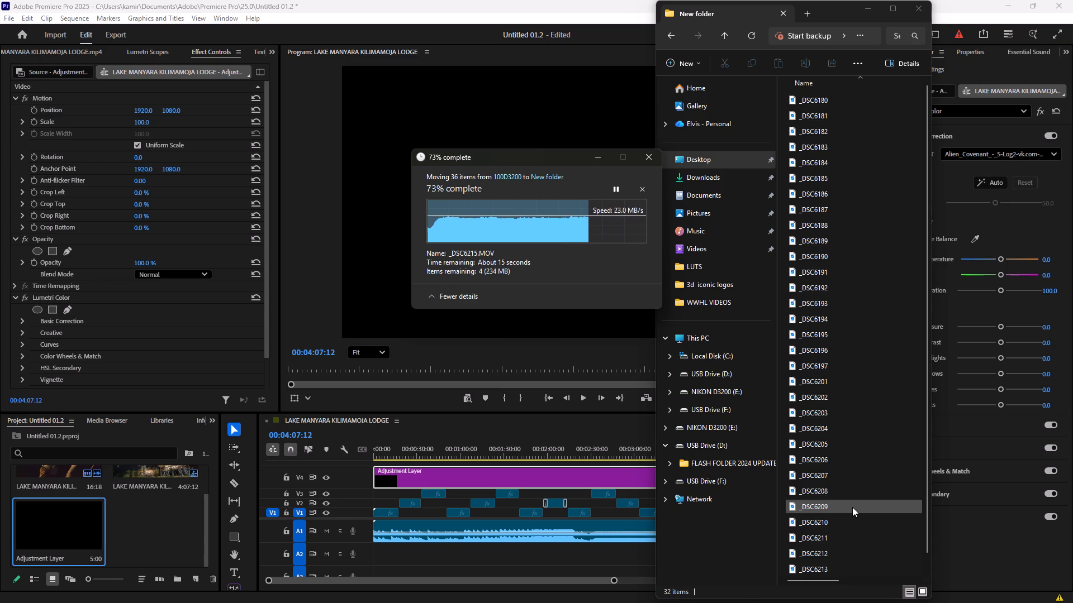
pyautogui.scroll(-16, 852, 508)
pyautogui.scroll(-12, 852, 513)
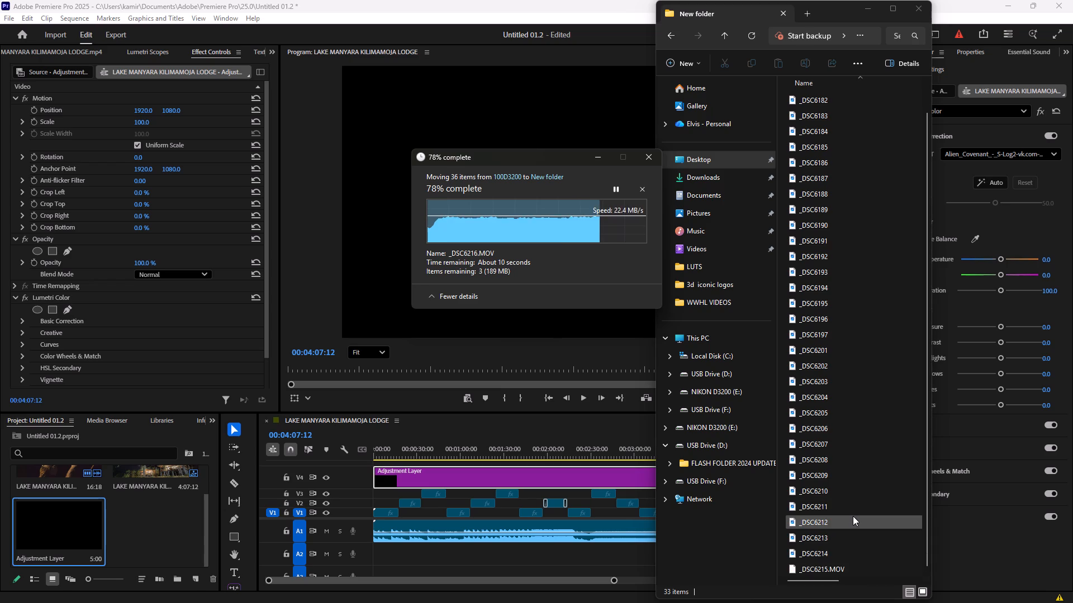
pyautogui.scroll(-11, 853, 516)
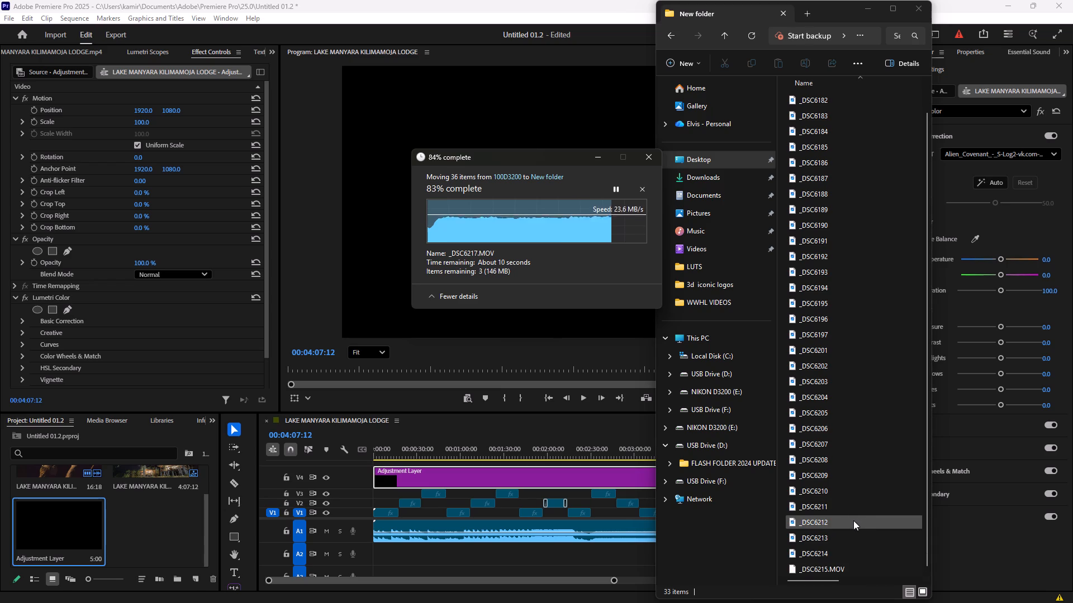
pyautogui.scroll(-11, 853, 520)
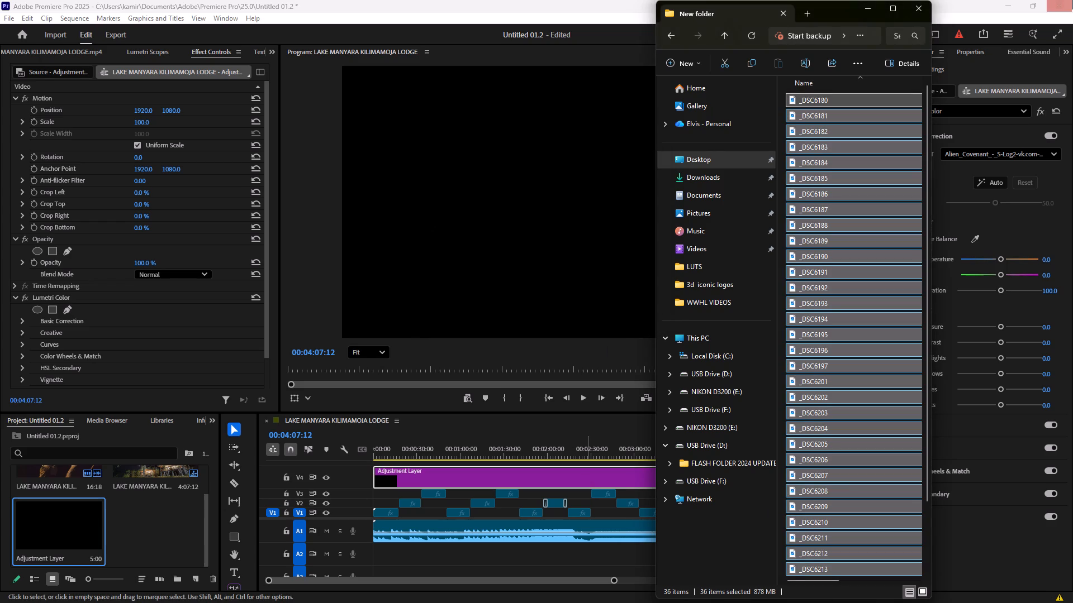
pyautogui.click(867, 8)
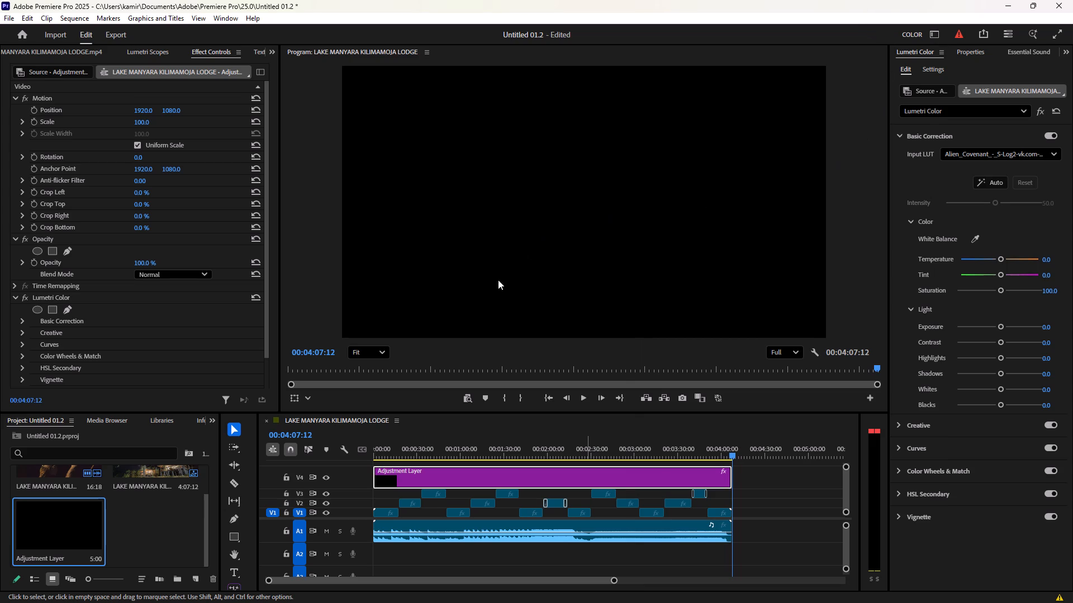
pyautogui.click(523, 233)
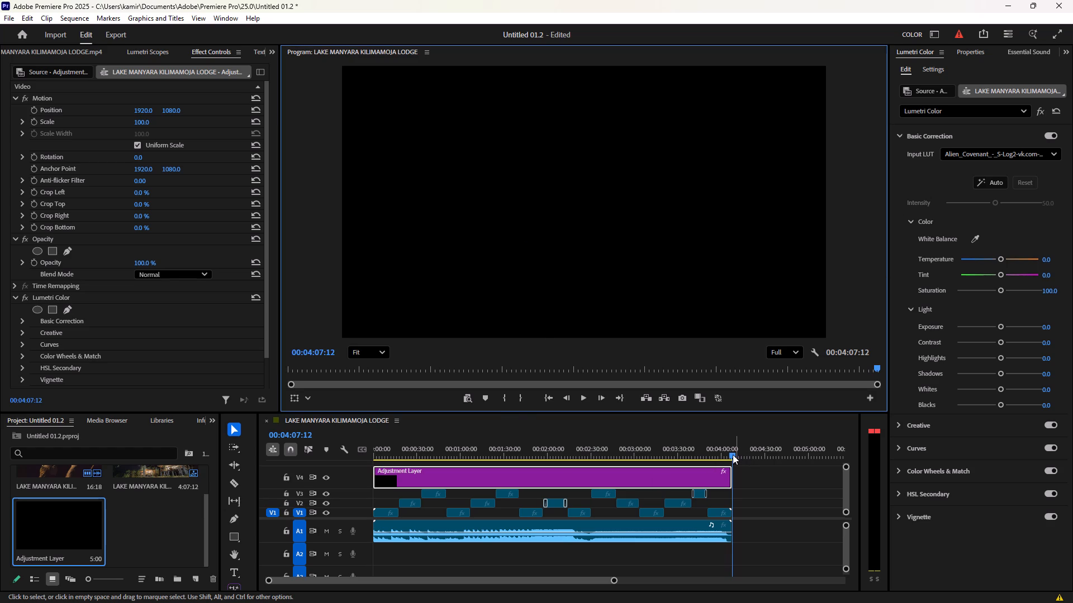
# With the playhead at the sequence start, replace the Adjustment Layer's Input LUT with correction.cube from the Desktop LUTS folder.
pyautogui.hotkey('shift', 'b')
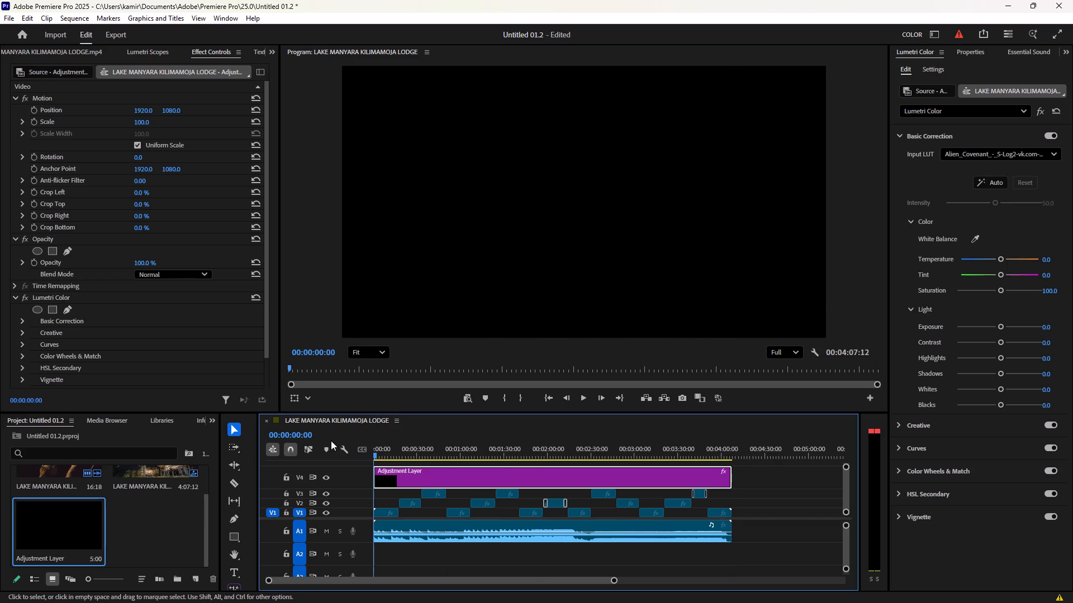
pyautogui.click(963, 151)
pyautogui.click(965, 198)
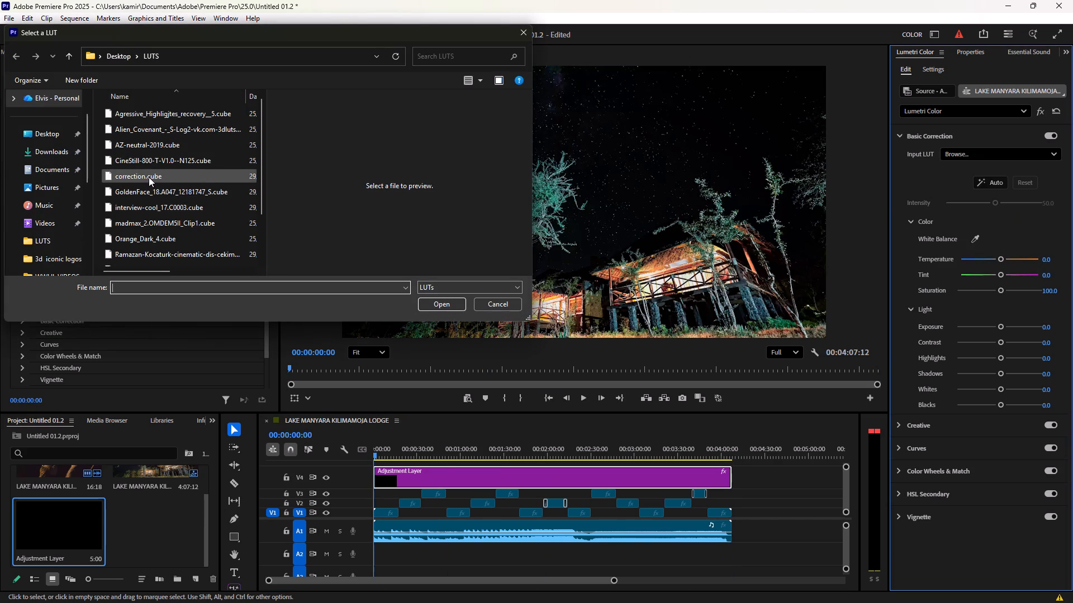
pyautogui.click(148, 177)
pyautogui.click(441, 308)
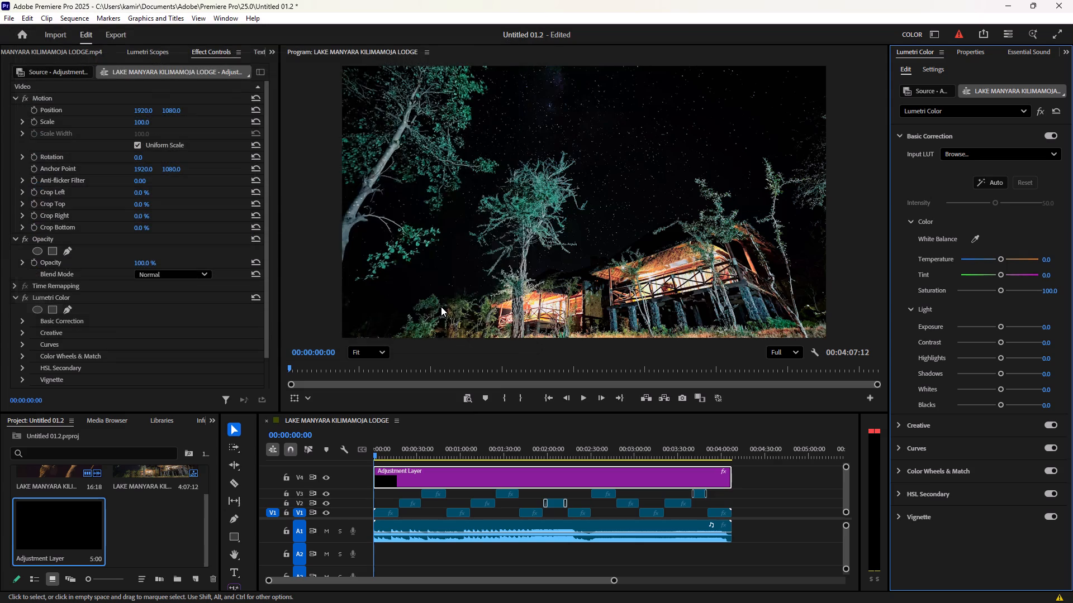
# Preview the correction LUT across the first minute of the sequence, stopping on the bathroom sinks shot at 00:00:50:22.
pyautogui.press('space')
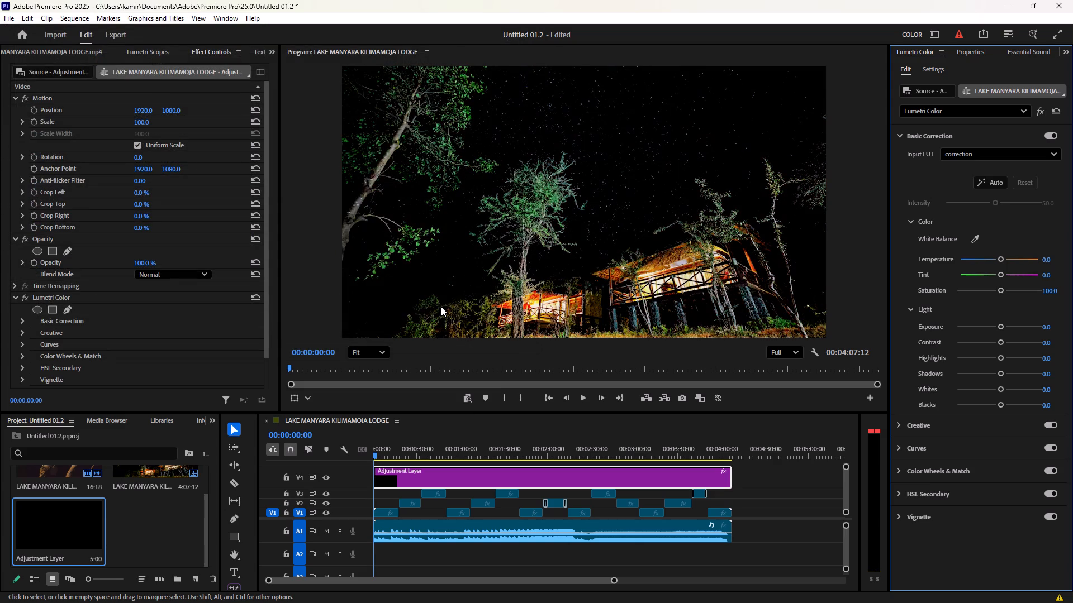
pyautogui.press('space')
pyautogui.moveTo(374, 457); pyautogui.dragTo(419, 448)
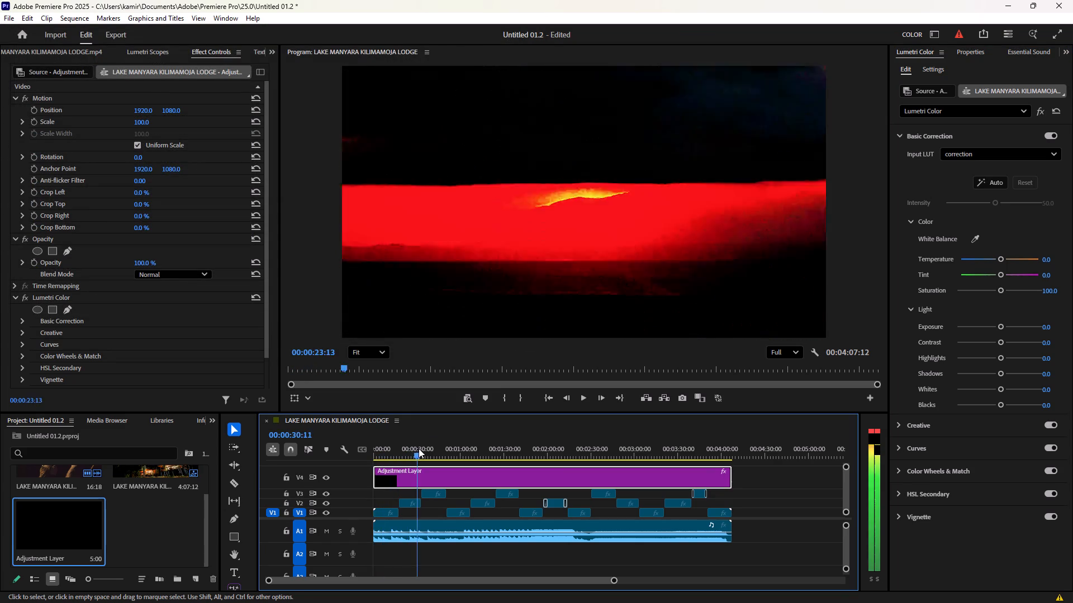
pyautogui.moveTo(419, 448); pyautogui.dragTo(452, 442)
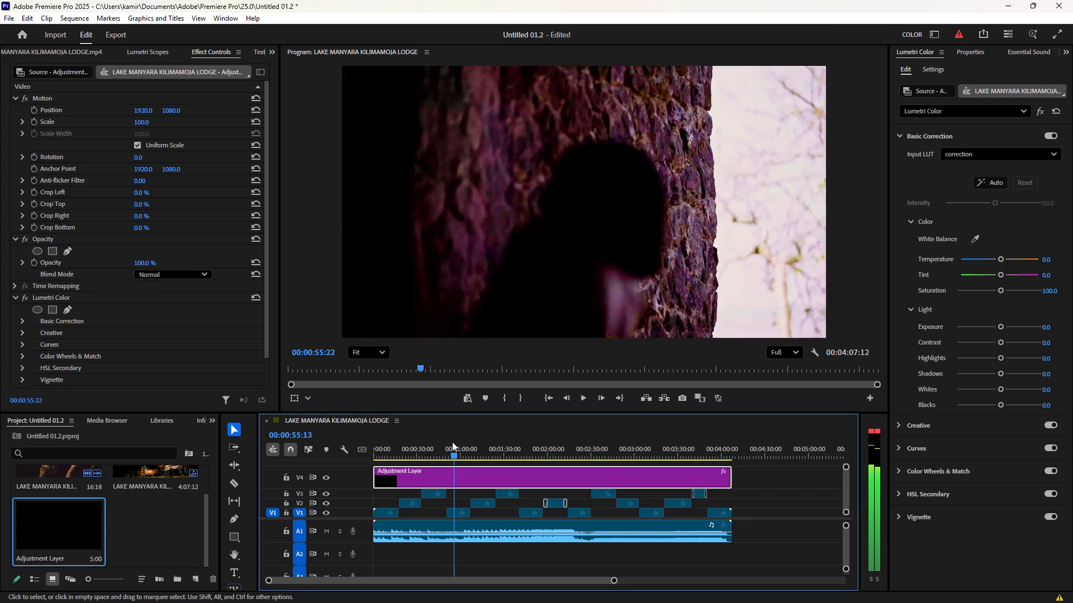
pyautogui.moveTo(452, 442); pyautogui.dragTo(448, 442)
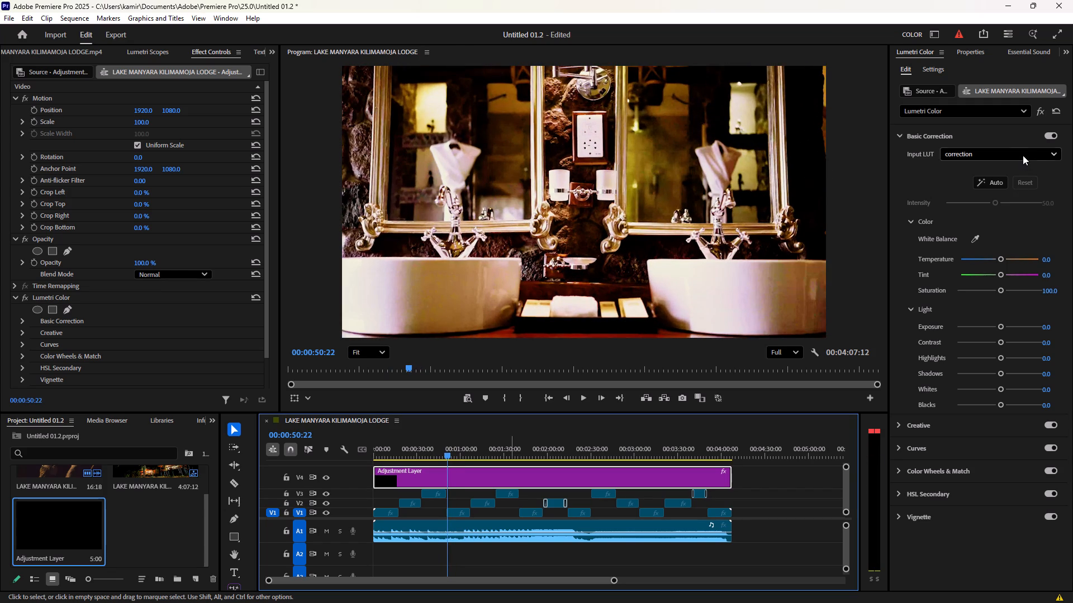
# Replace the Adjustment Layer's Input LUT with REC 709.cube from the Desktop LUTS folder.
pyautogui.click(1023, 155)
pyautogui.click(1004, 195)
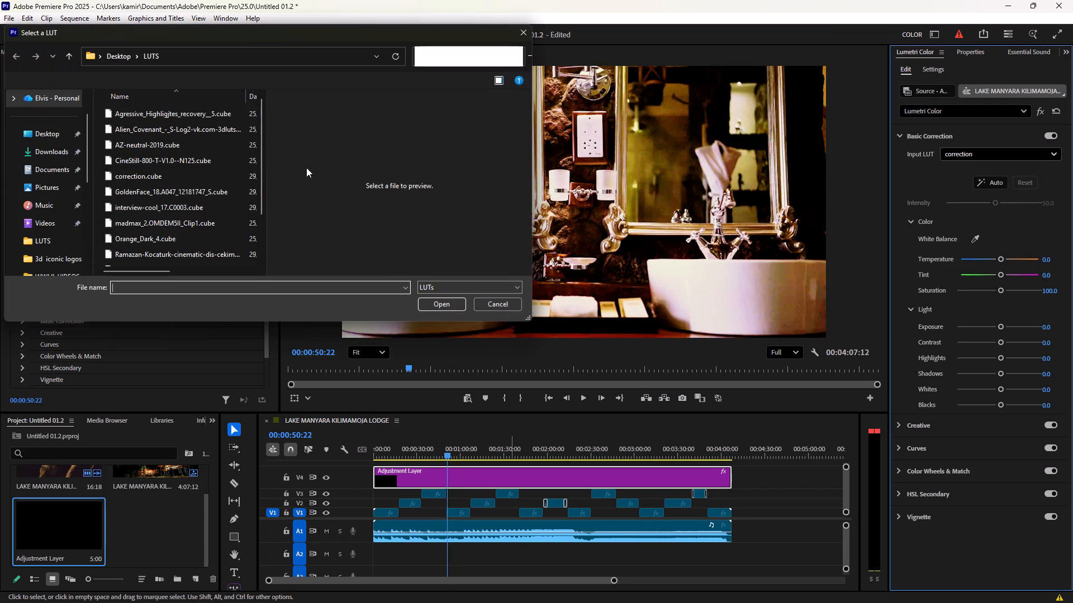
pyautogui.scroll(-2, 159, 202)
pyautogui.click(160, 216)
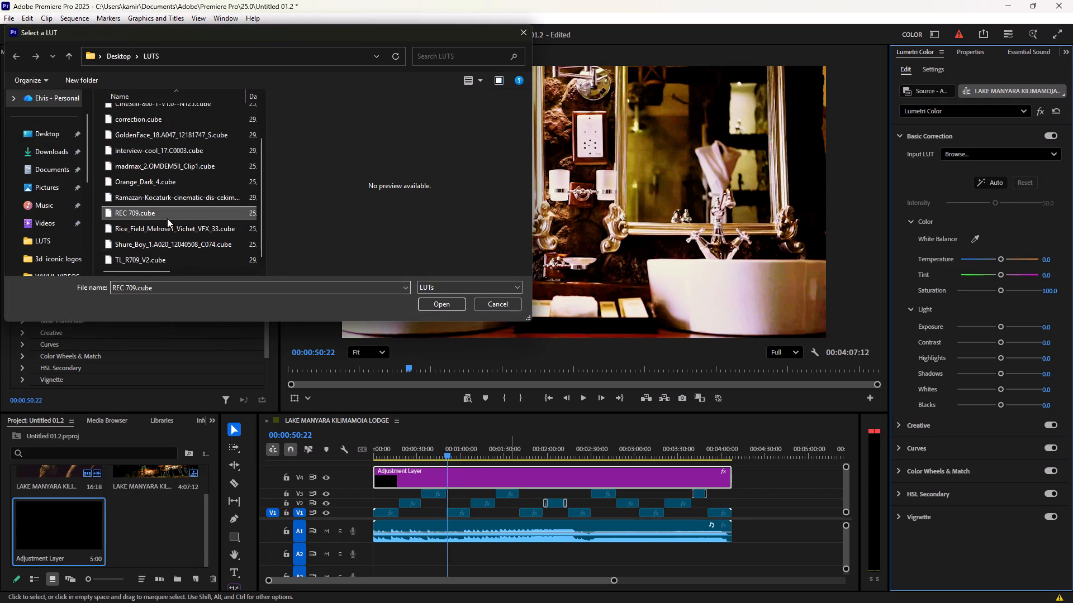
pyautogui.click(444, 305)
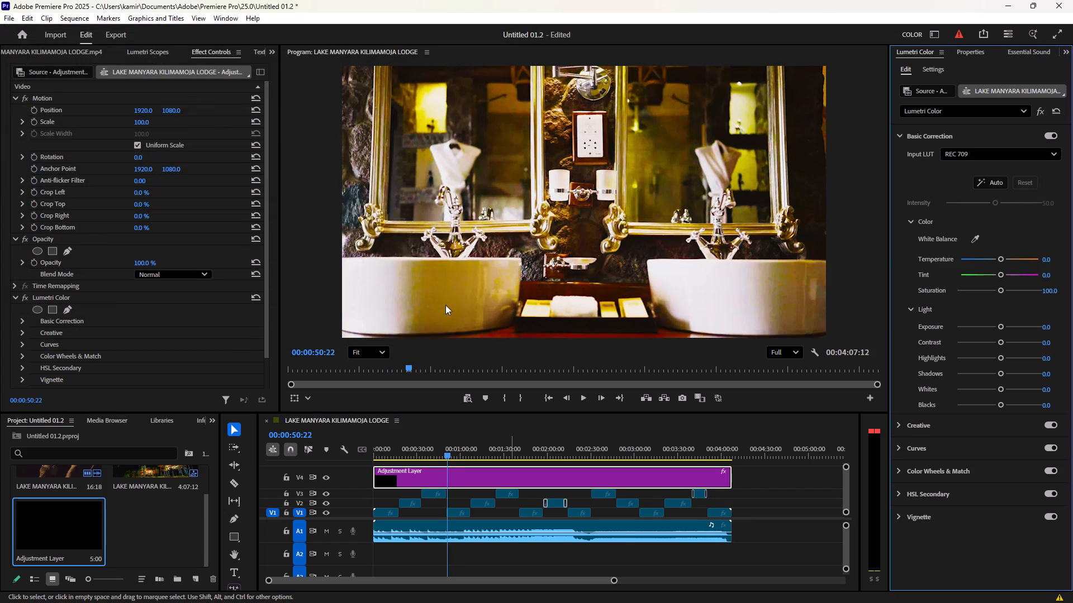
# Remove the LUT from the V4 Adjustment Layer by setting its Input LUT to None.
pyautogui.click(1000, 155)
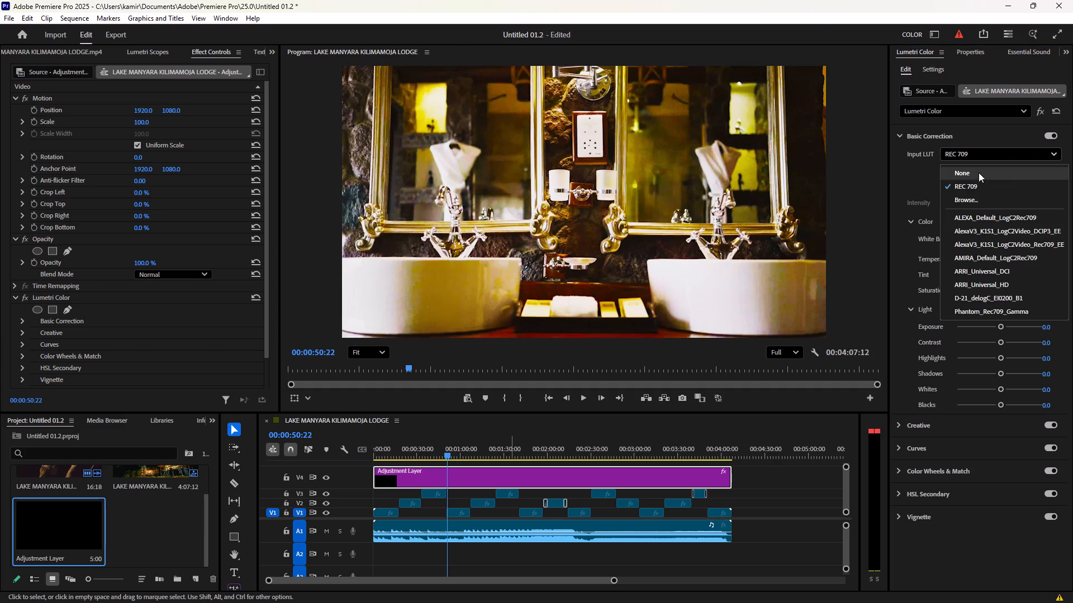
pyautogui.click(979, 173)
pyautogui.press('space')
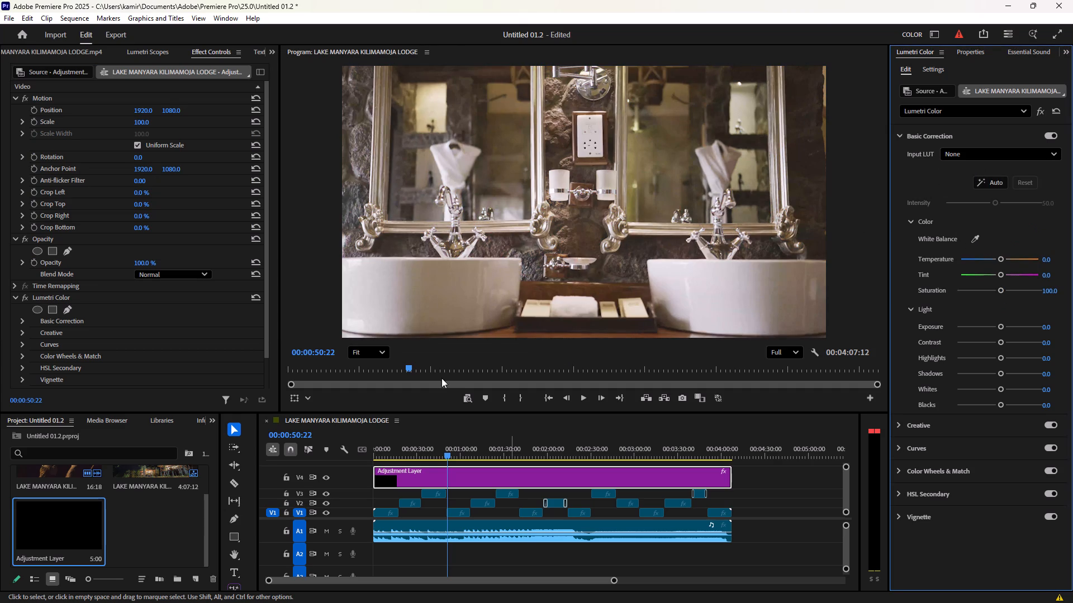
# Return the playhead to the start of the LAKE MANYARA KILIMAMOJA LODGE sequence at 00:00:00:00.
pyautogui.moveTo(409, 367); pyautogui.dragTo(287, 366)
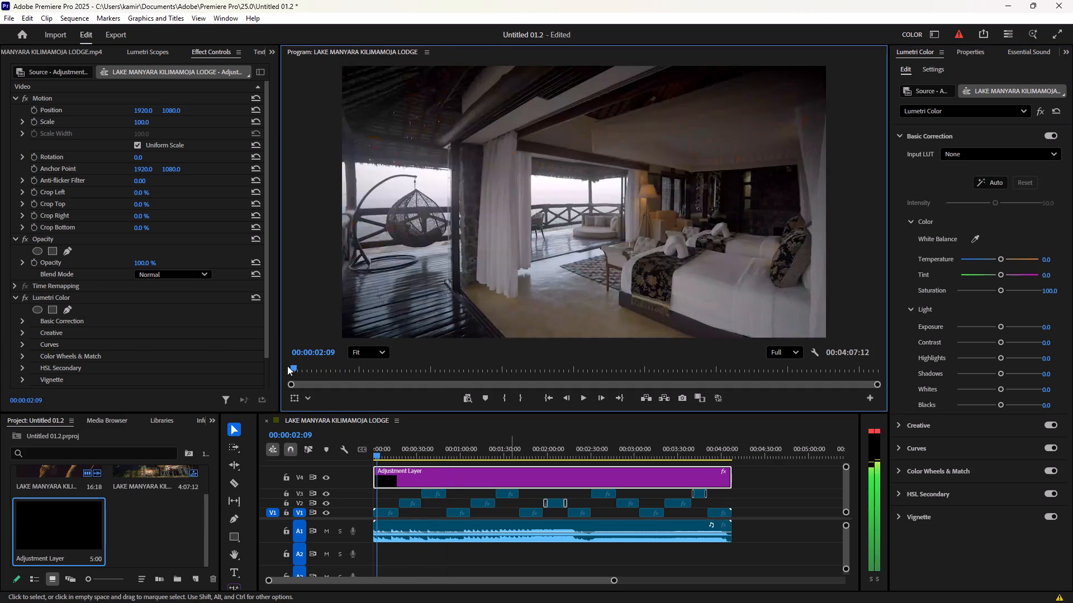
pyautogui.moveTo(287, 366); pyautogui.dragTo(271, 363)
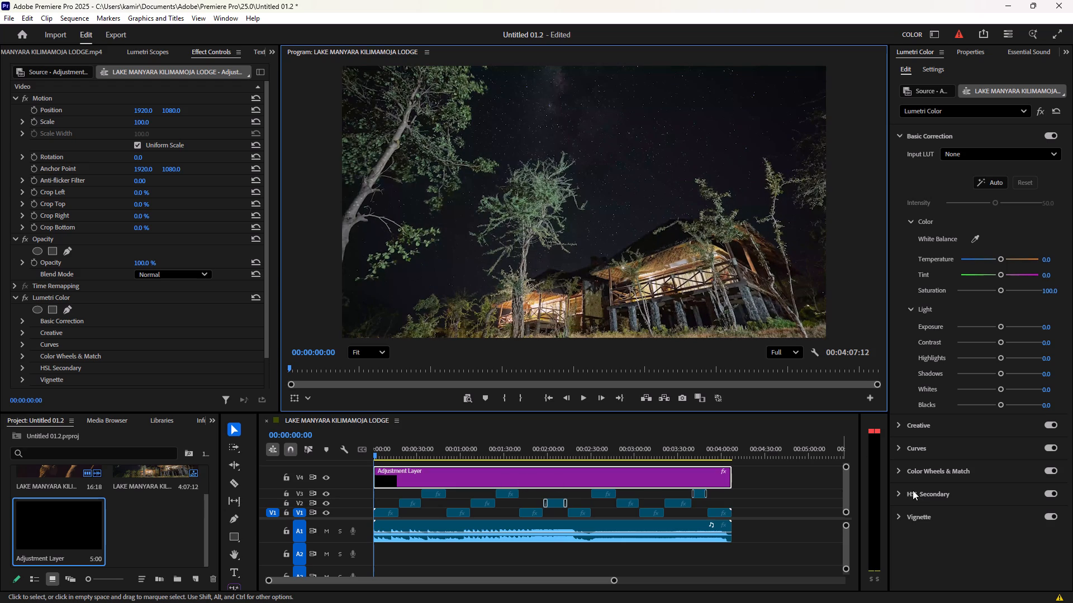
pyautogui.moveTo(847, 489); pyautogui.dragTo(845, 481)
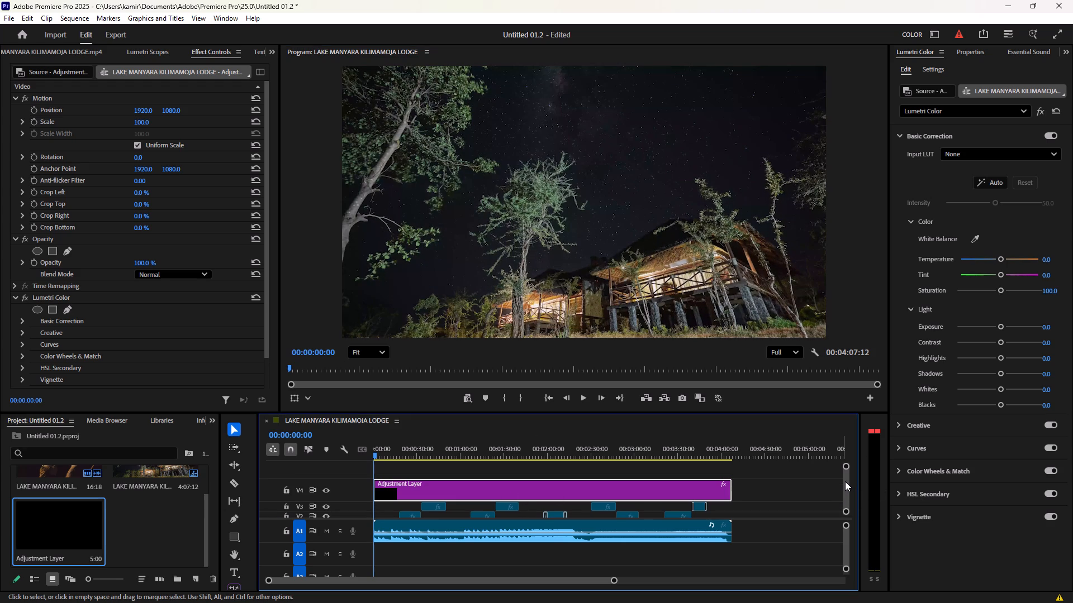
pyautogui.moveTo(845, 481); pyautogui.dragTo(845, 479)
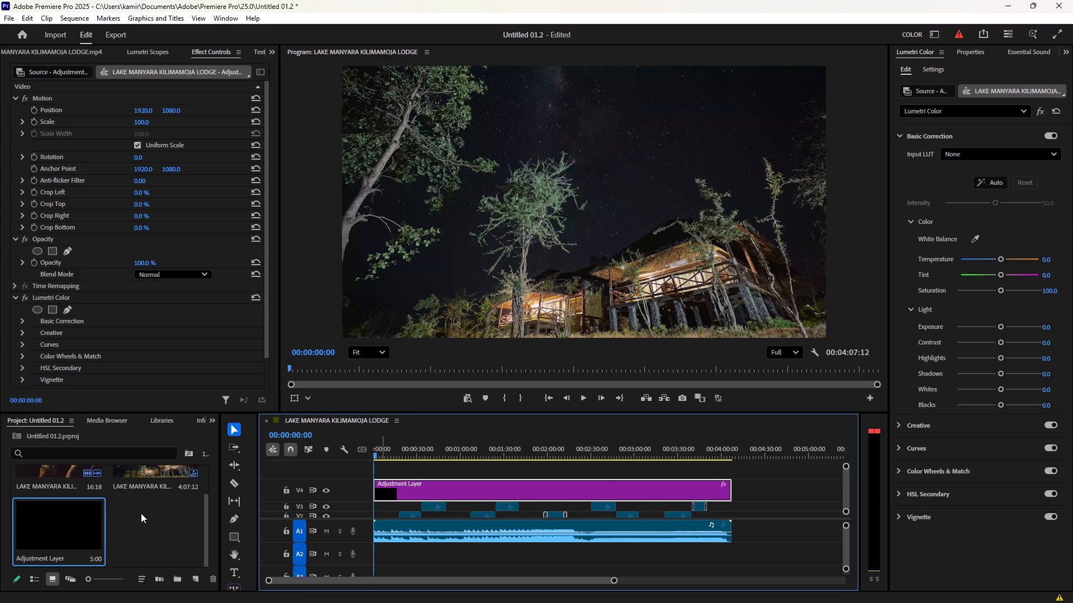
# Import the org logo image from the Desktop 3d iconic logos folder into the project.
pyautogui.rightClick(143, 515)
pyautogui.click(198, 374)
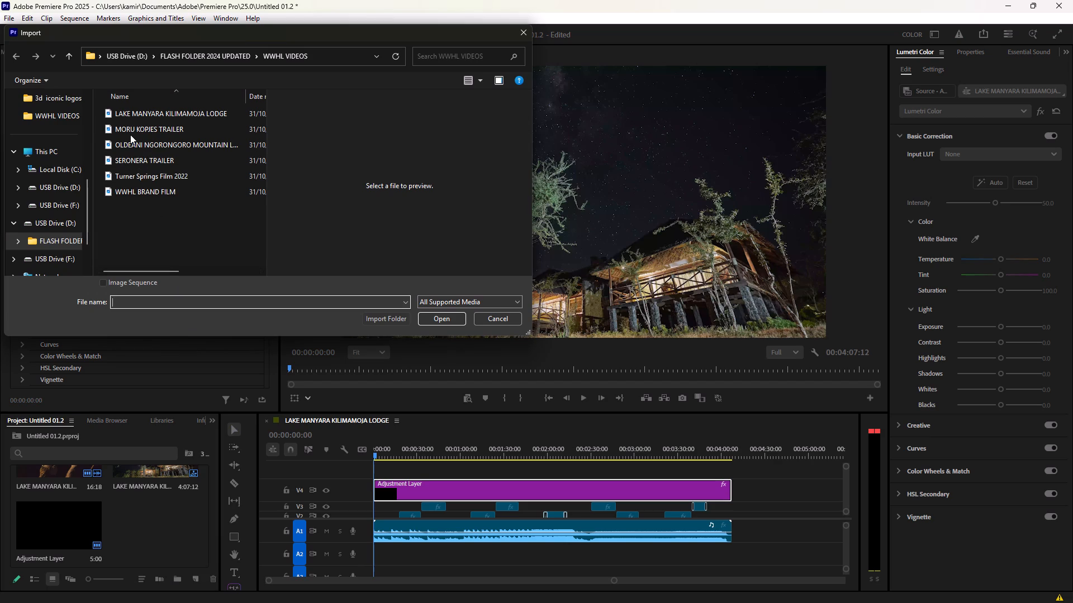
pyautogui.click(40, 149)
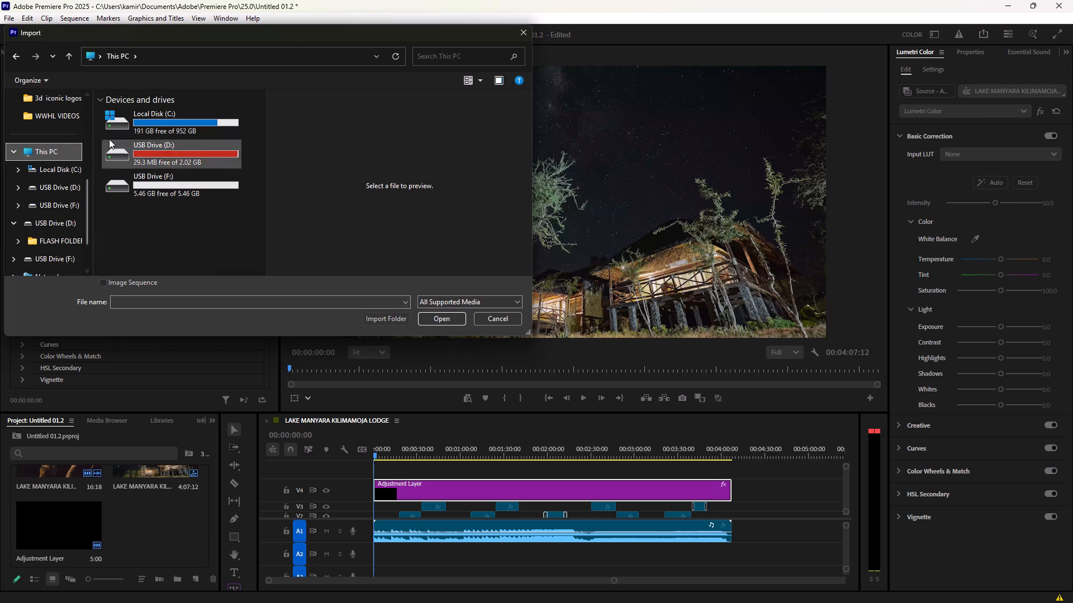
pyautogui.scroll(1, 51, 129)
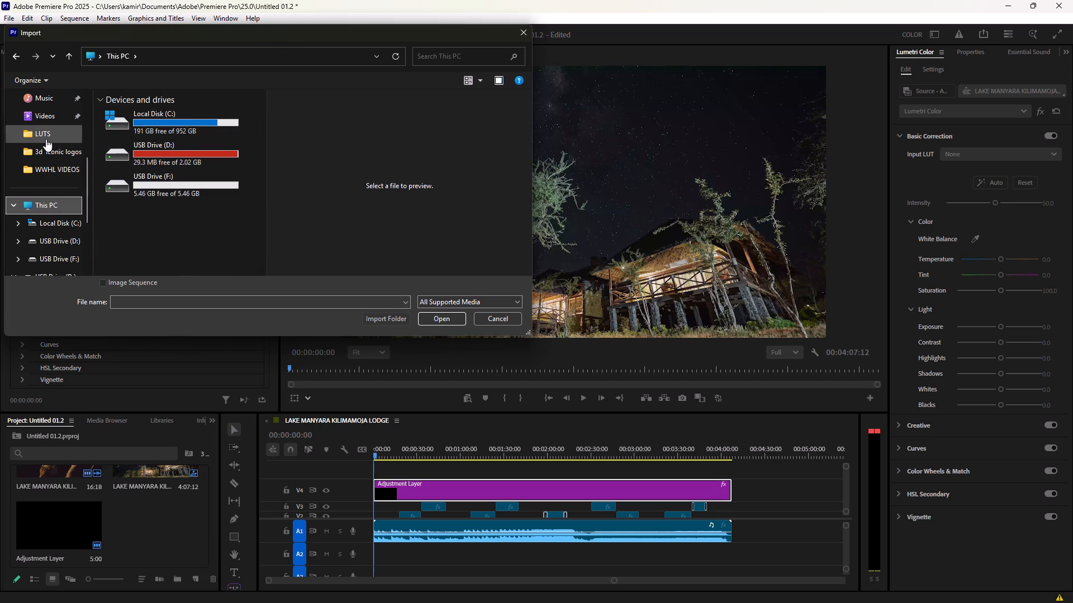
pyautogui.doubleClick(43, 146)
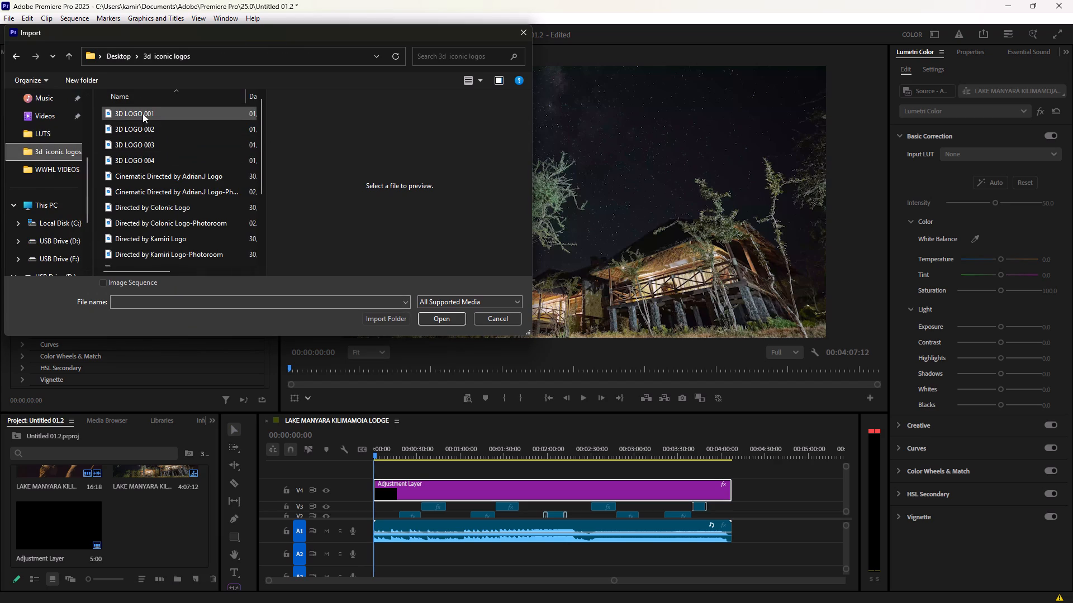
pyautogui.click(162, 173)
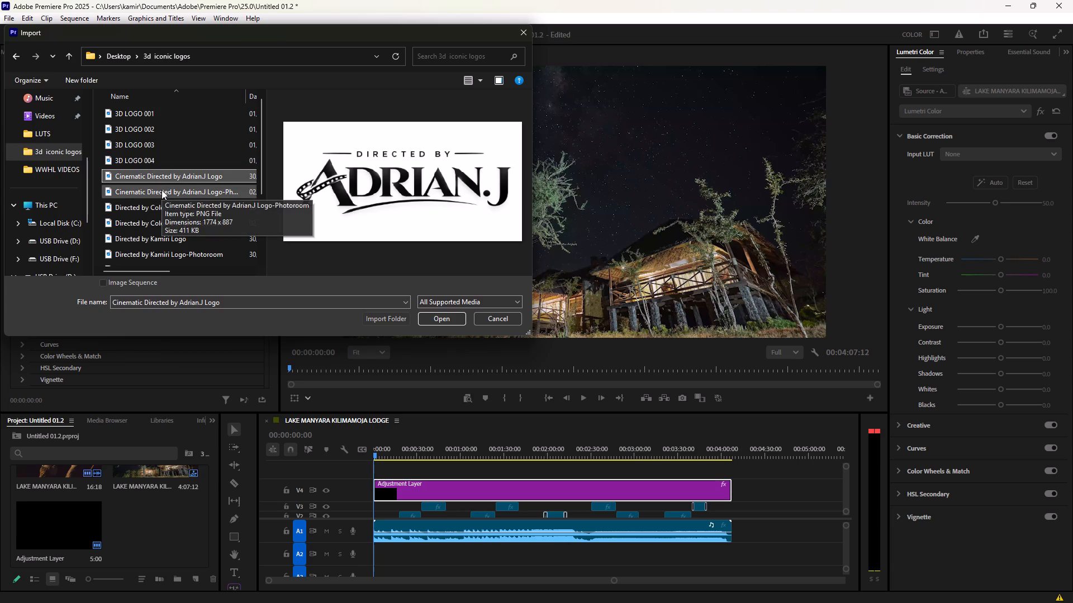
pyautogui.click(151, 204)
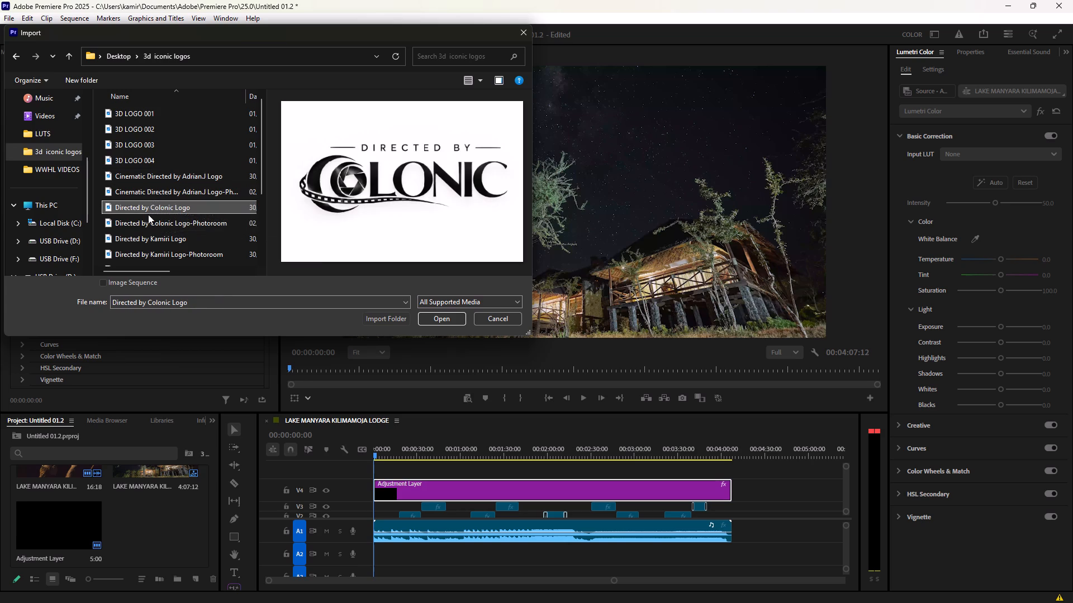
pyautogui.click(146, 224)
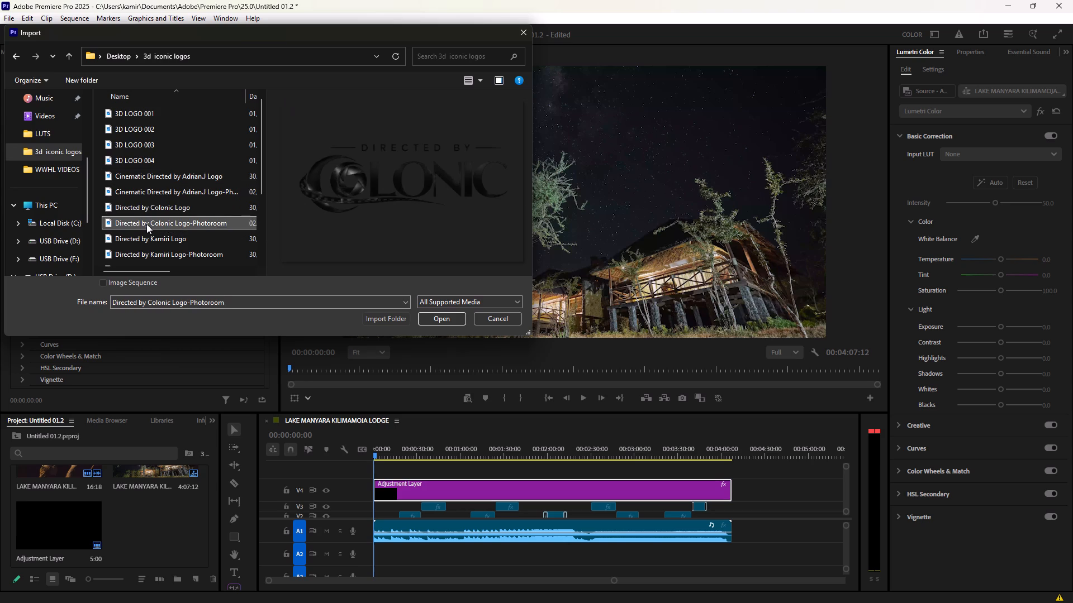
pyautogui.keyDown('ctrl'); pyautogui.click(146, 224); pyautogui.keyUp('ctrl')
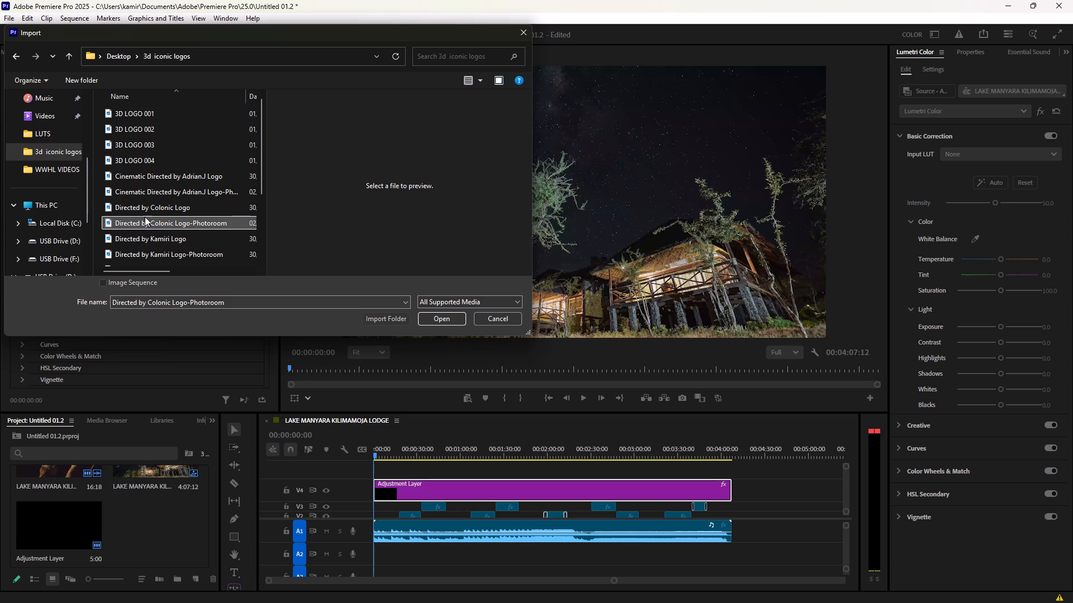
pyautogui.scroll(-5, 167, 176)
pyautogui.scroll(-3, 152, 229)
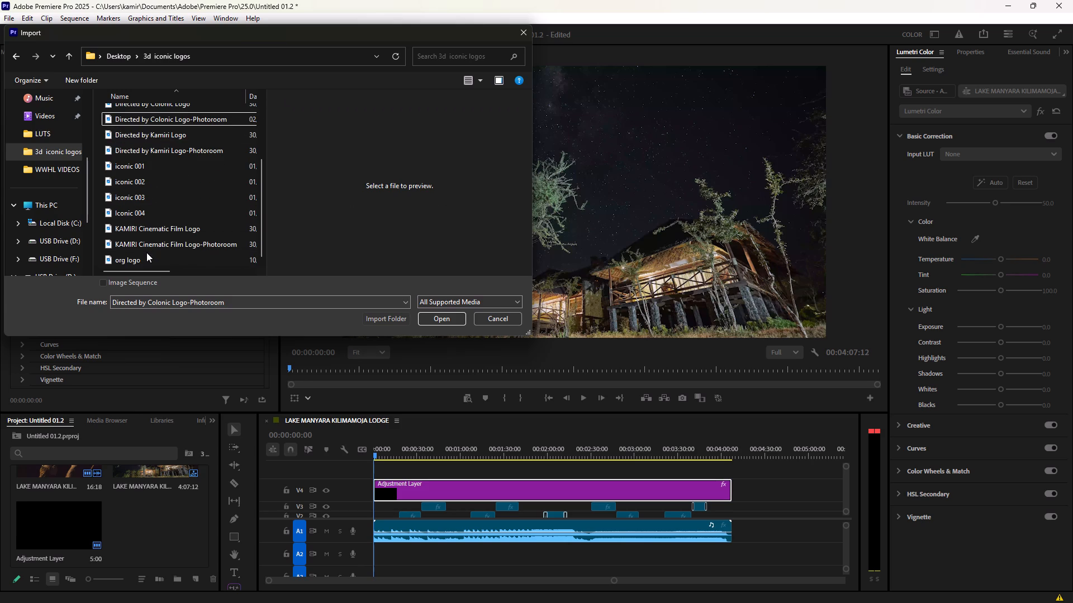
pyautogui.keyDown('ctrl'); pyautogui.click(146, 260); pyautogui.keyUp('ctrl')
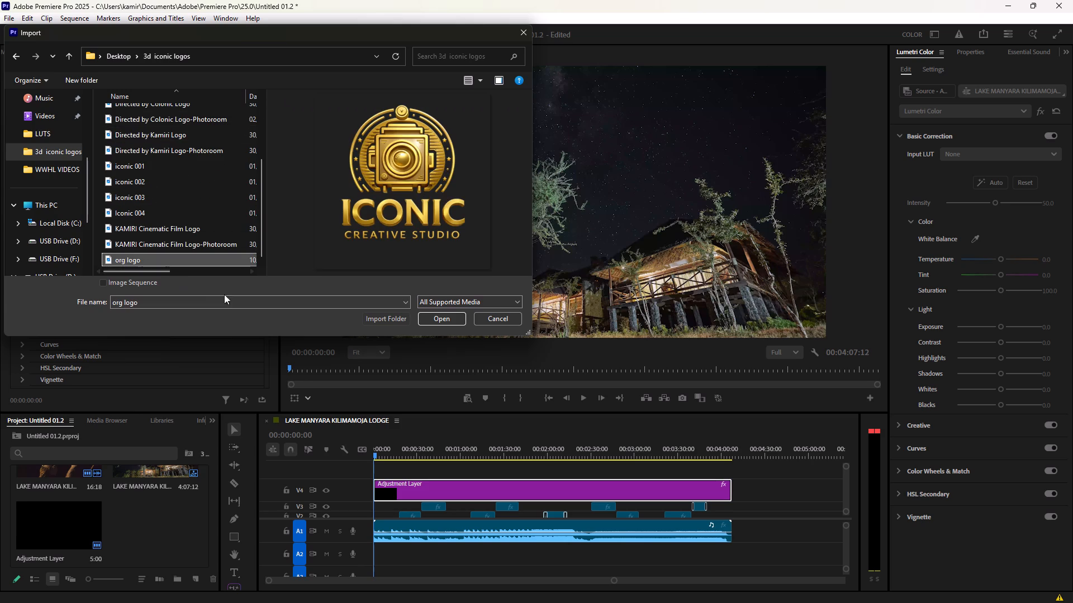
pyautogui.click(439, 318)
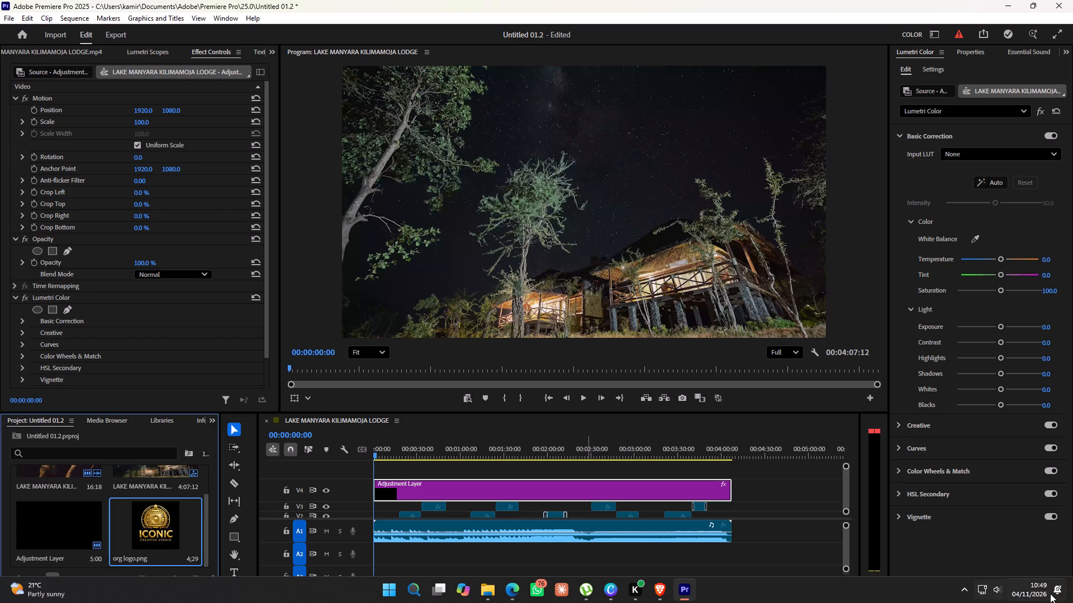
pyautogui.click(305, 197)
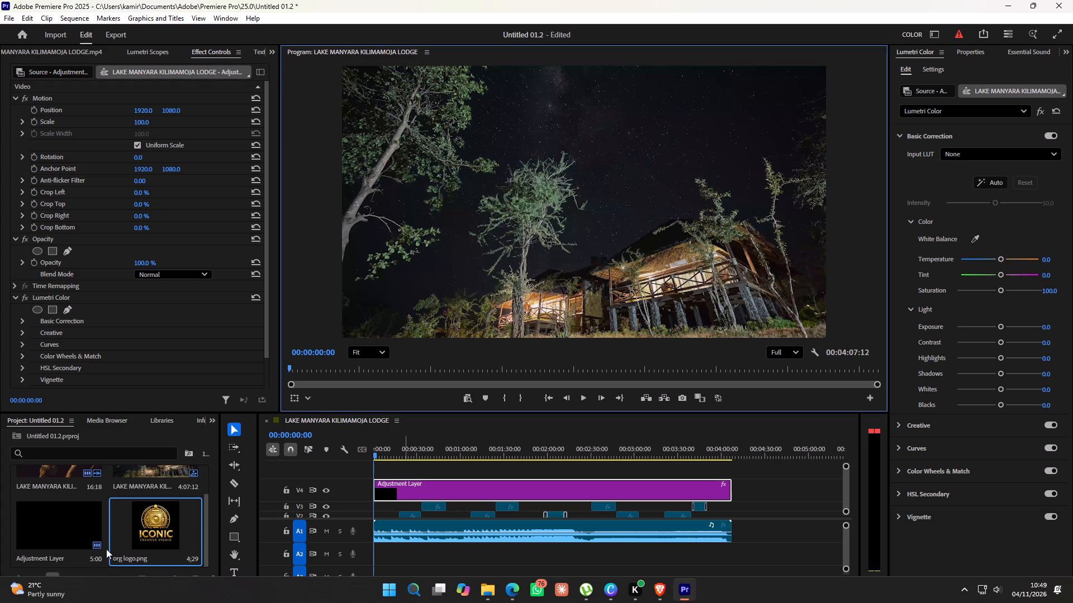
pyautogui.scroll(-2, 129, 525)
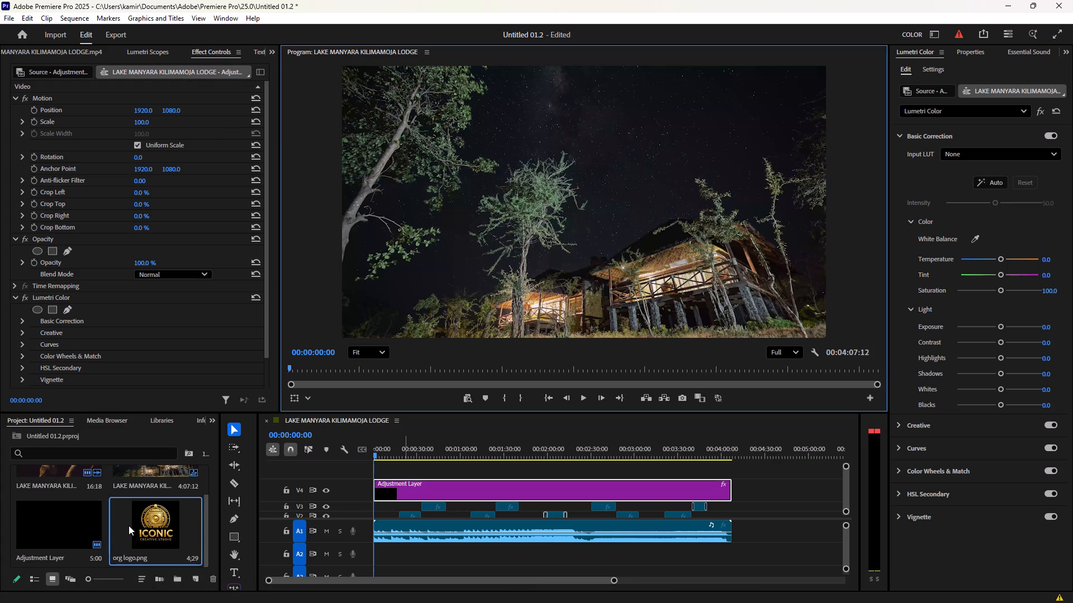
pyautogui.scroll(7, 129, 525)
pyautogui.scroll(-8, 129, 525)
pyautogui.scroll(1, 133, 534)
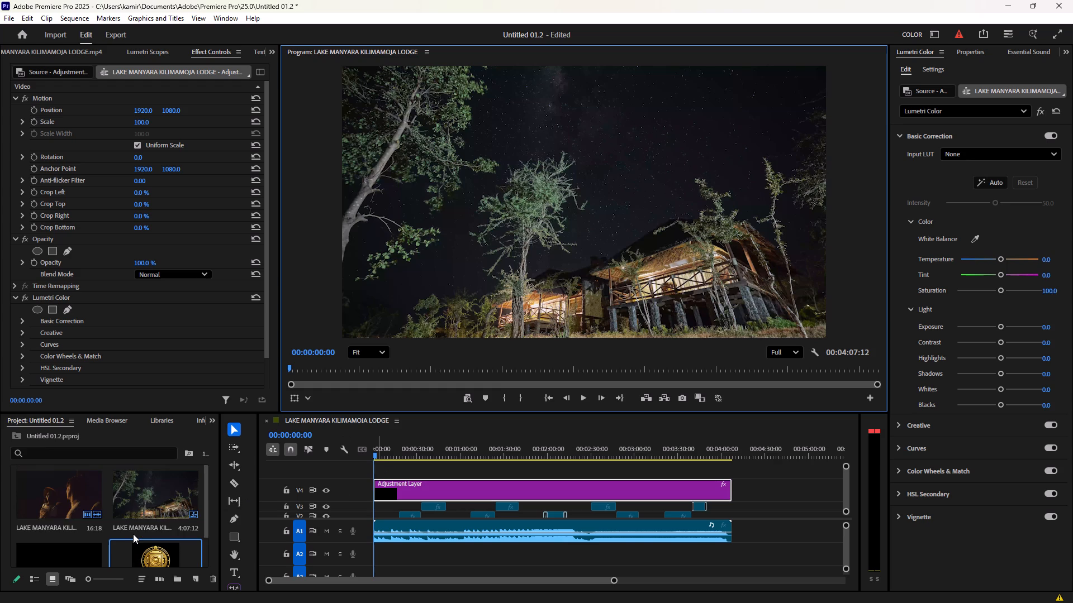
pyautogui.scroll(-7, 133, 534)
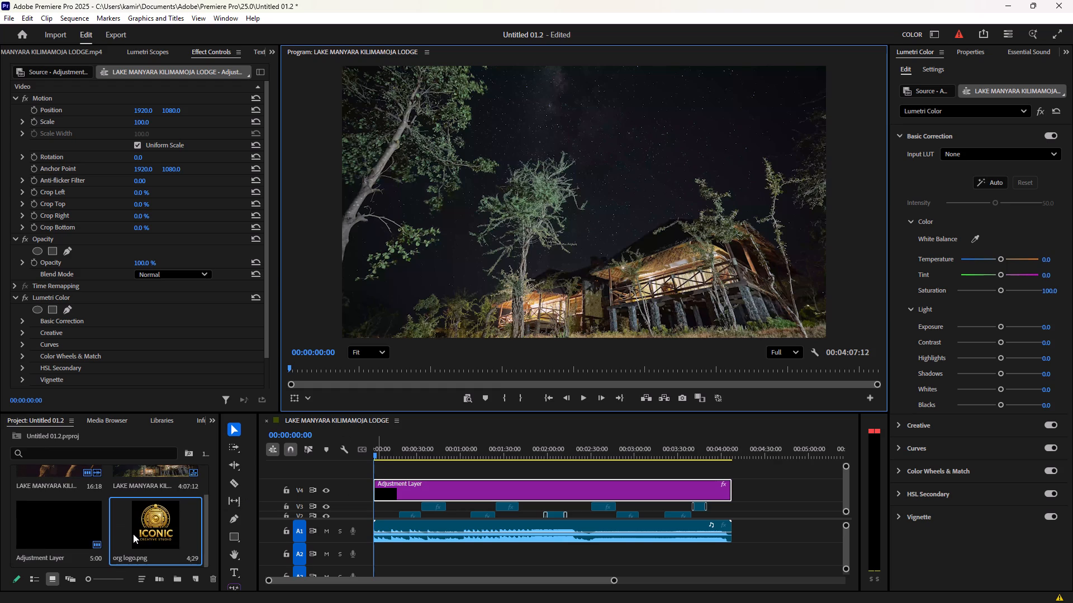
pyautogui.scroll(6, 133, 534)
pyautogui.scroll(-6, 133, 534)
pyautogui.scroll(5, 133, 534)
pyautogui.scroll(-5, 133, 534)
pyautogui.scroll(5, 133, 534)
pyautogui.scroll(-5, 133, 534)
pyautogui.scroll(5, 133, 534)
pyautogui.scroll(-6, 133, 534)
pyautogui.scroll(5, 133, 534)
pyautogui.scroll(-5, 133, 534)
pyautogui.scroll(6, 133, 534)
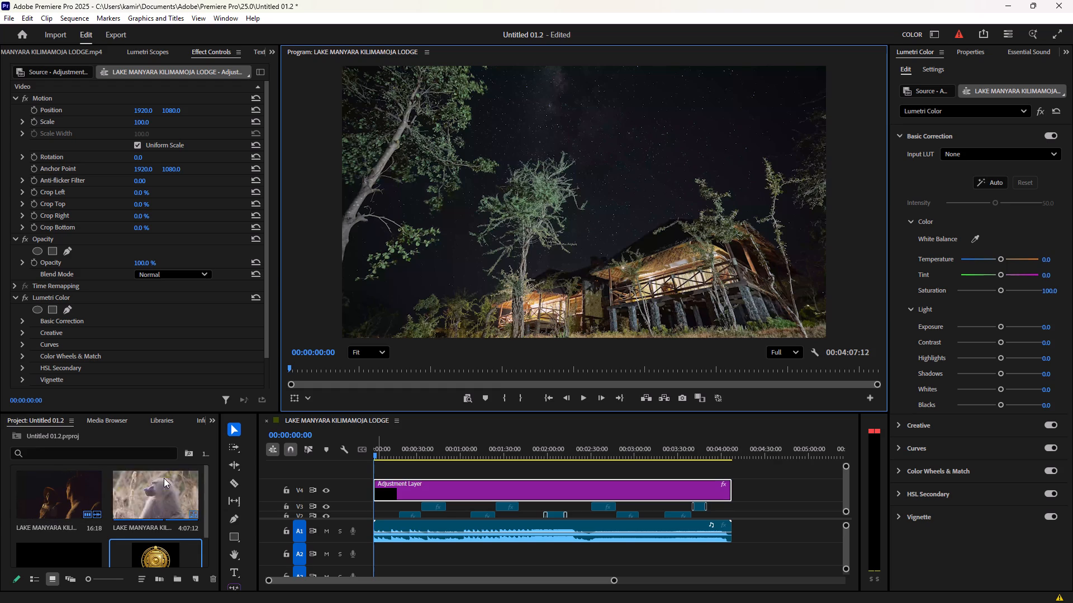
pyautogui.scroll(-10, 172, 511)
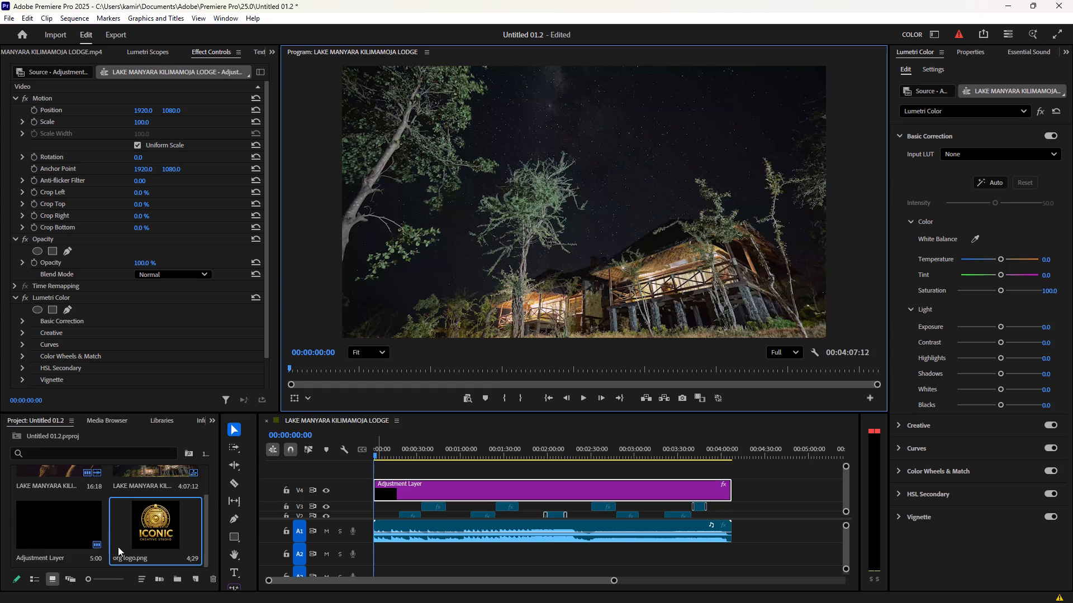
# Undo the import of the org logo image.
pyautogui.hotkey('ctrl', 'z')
# Import both org logo and Directed by Colonic Logo-Photoroom from the Desktop 3d iconic logos folder into the project.
pyautogui.rightClick(129, 532)
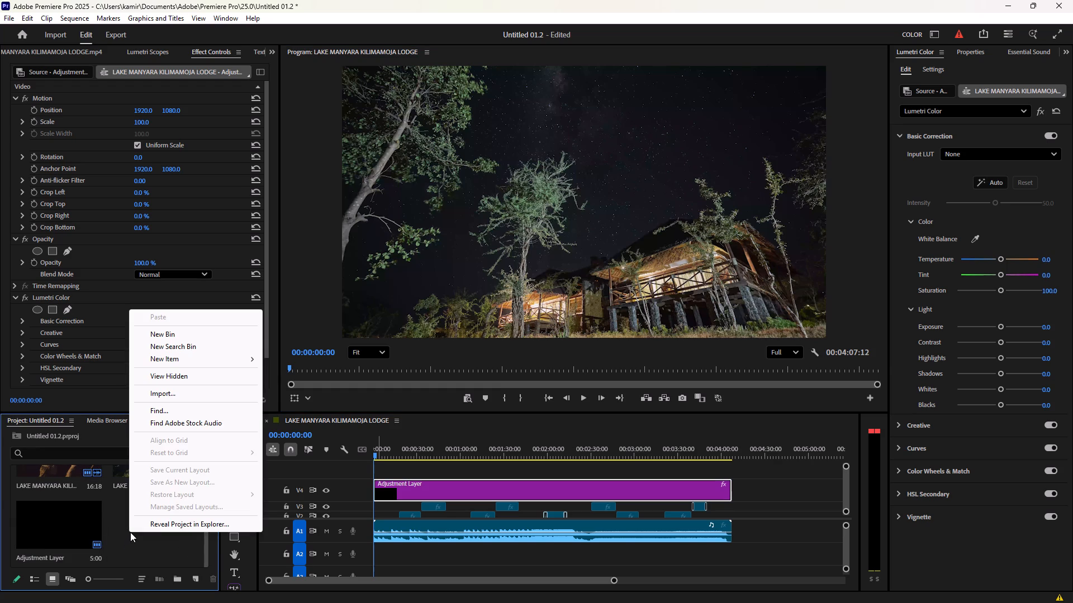
pyautogui.click(179, 393)
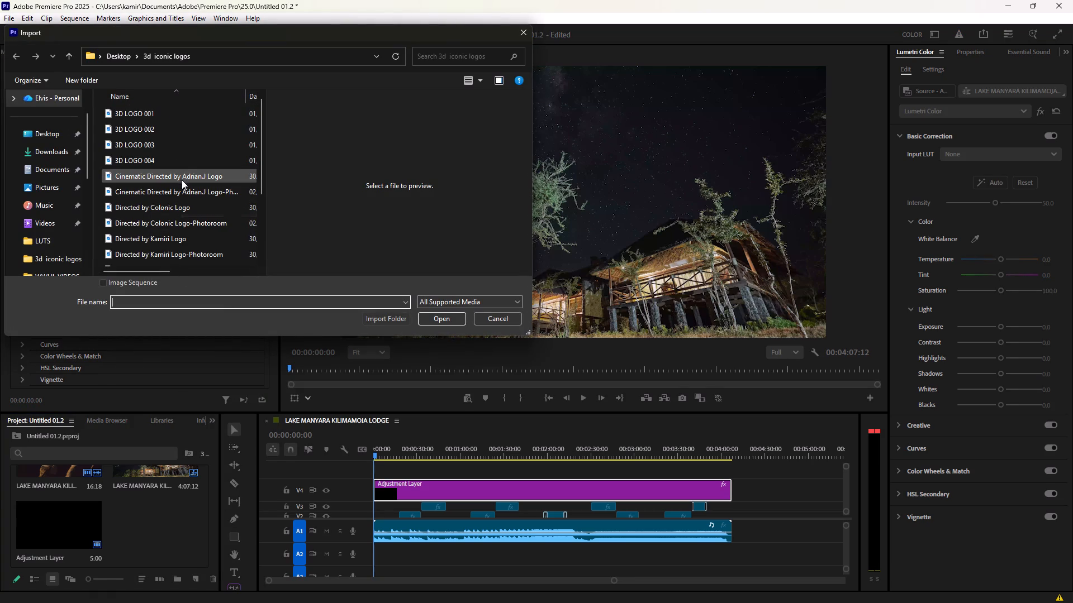
pyautogui.keyDown('ctrl'); pyautogui.click(181, 219); pyautogui.keyUp('ctrl')
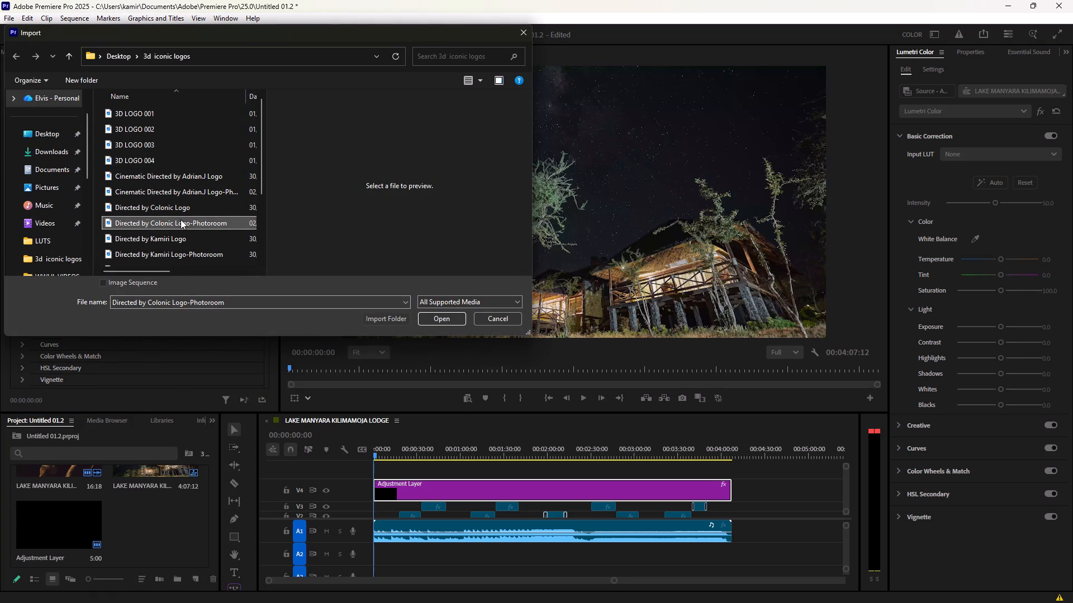
pyautogui.scroll(-9, 175, 257)
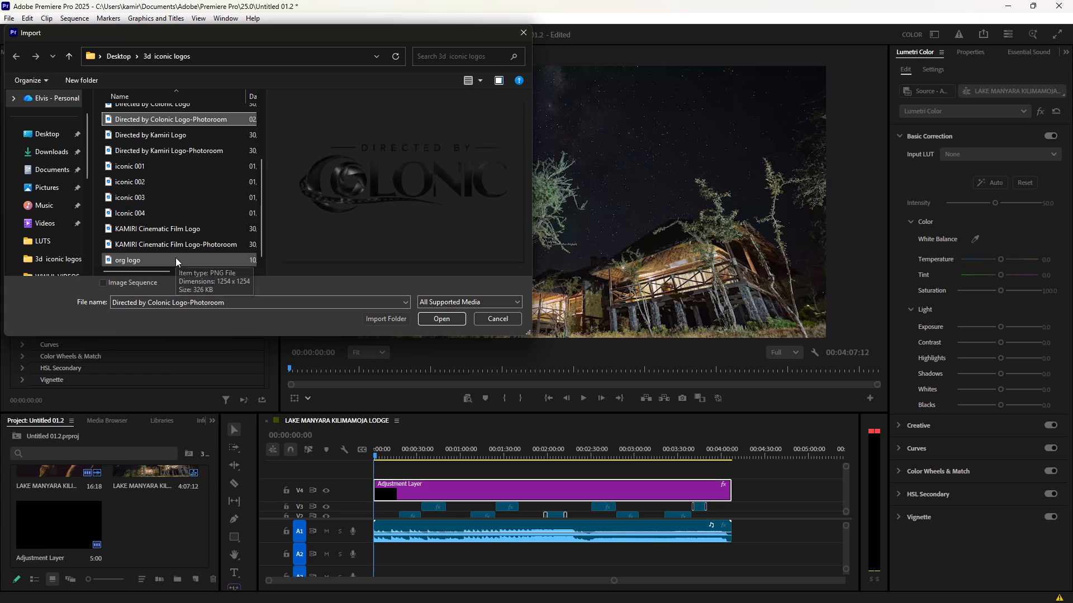
pyautogui.keyDown('ctrl'); pyautogui.click(175, 257); pyautogui.keyUp('ctrl')
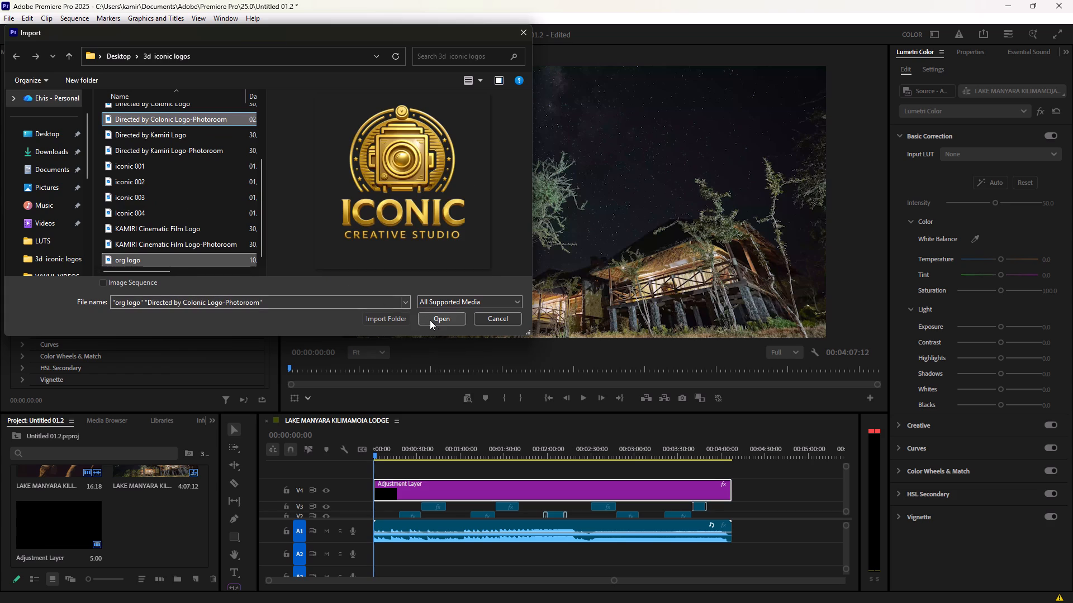
pyautogui.click(433, 320)
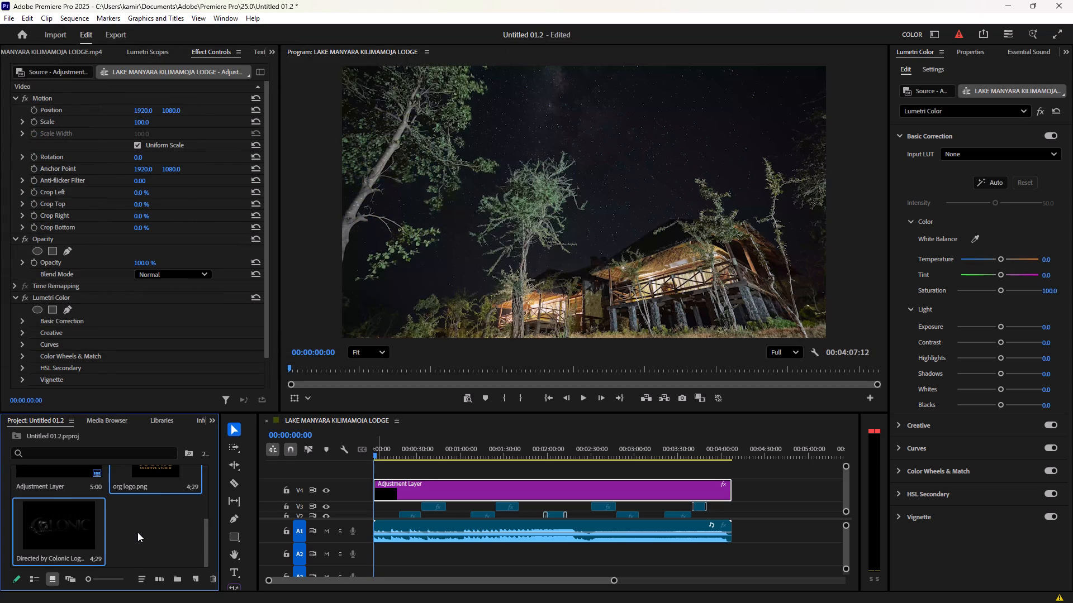
# Place the org logo and Directed by Colonic logo back to back on V5 from about 00:00:08, and preview them to 00:00:11:14.
pyautogui.scroll(1, 137, 532)
pyautogui.click(154, 532)
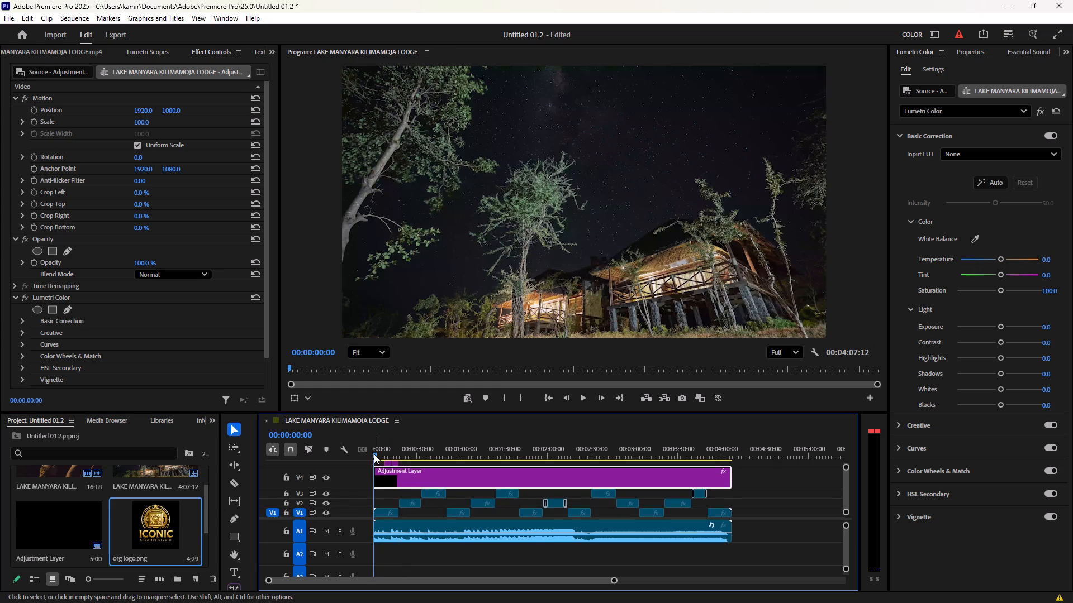
pyautogui.moveTo(375, 454); pyautogui.dragTo(390, 458)
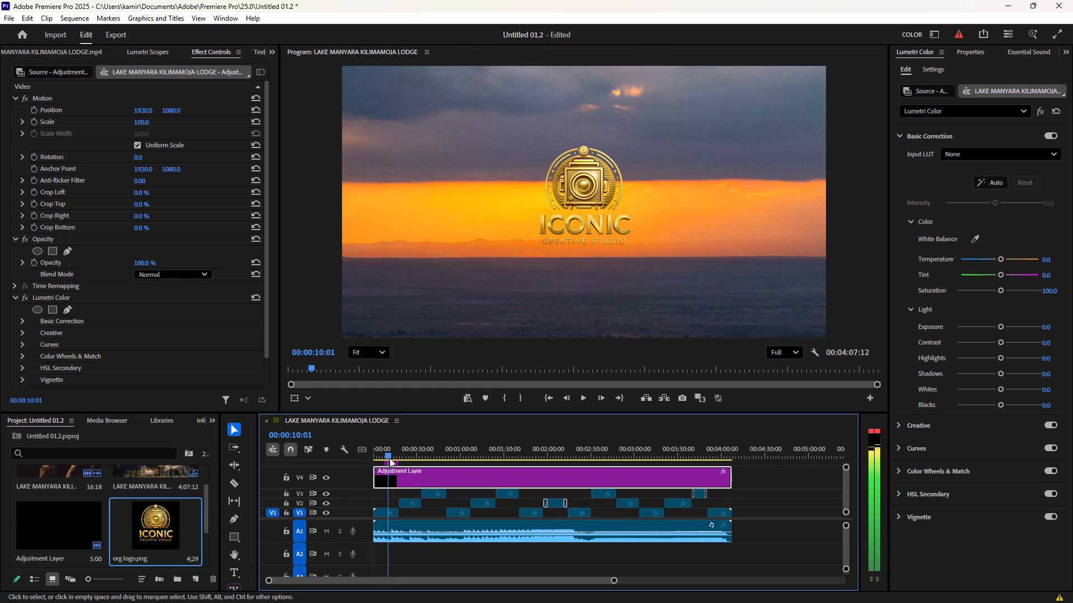
pyautogui.moveTo(390, 458); pyautogui.dragTo(386, 457)
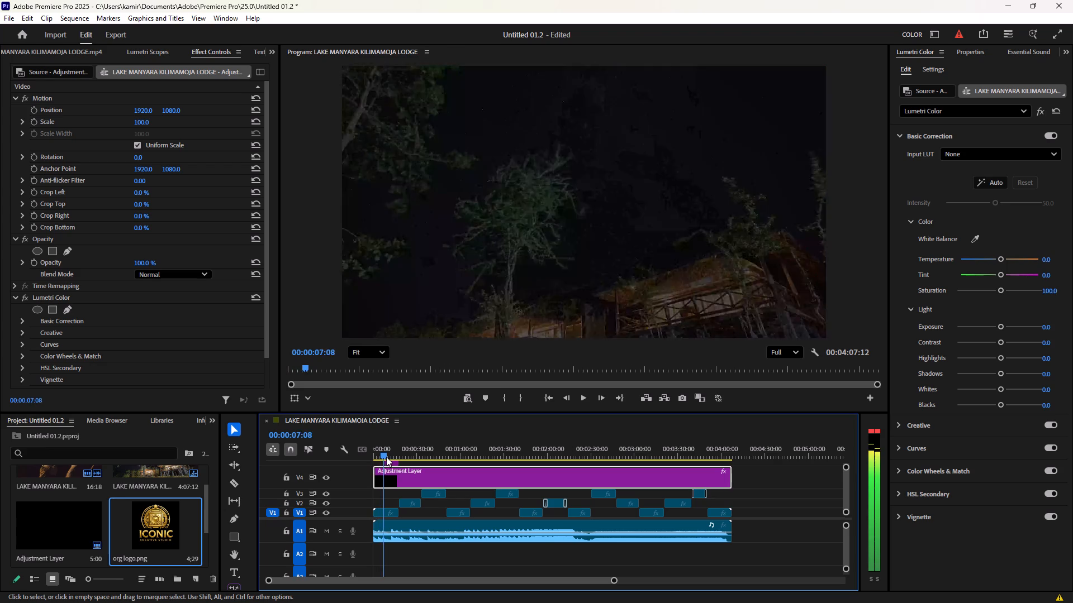
pyautogui.moveTo(386, 457); pyautogui.dragTo(392, 456)
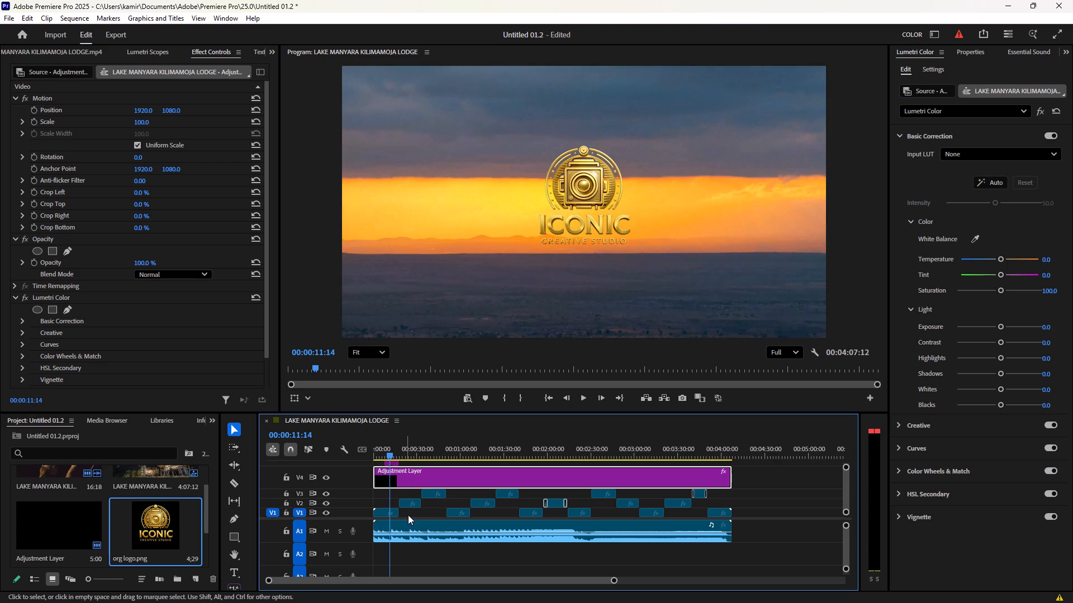
# Move the Directed by Colonic logo clip further along V5, leaving a gap after the org logo clip.
pyautogui.scroll(5, 408, 511)
pyautogui.moveTo(847, 485); pyautogui.dragTo(846, 473)
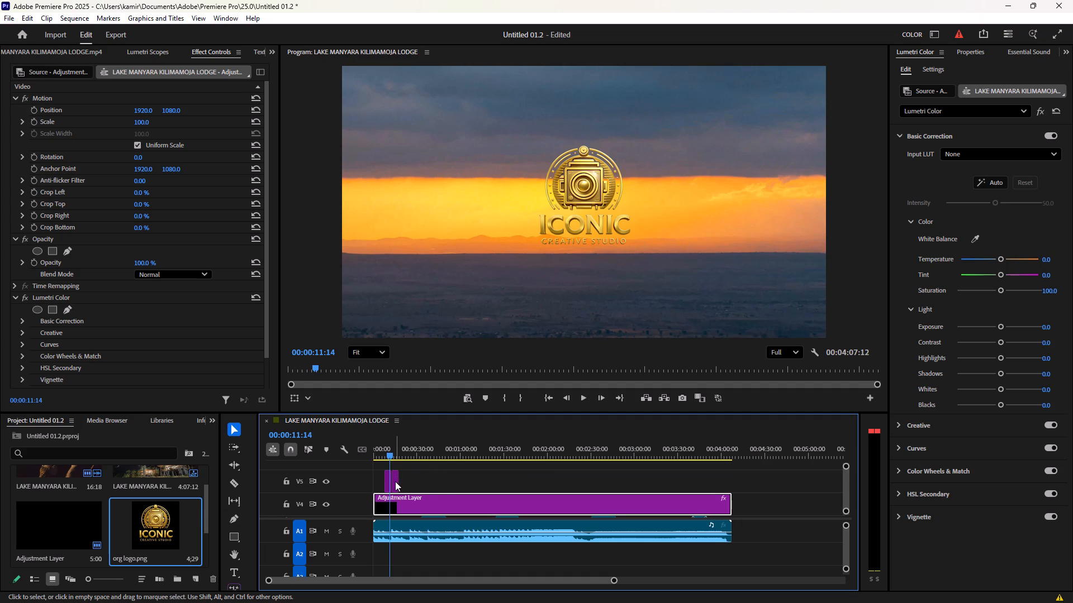
pyautogui.moveTo(395, 481); pyautogui.dragTo(408, 480)
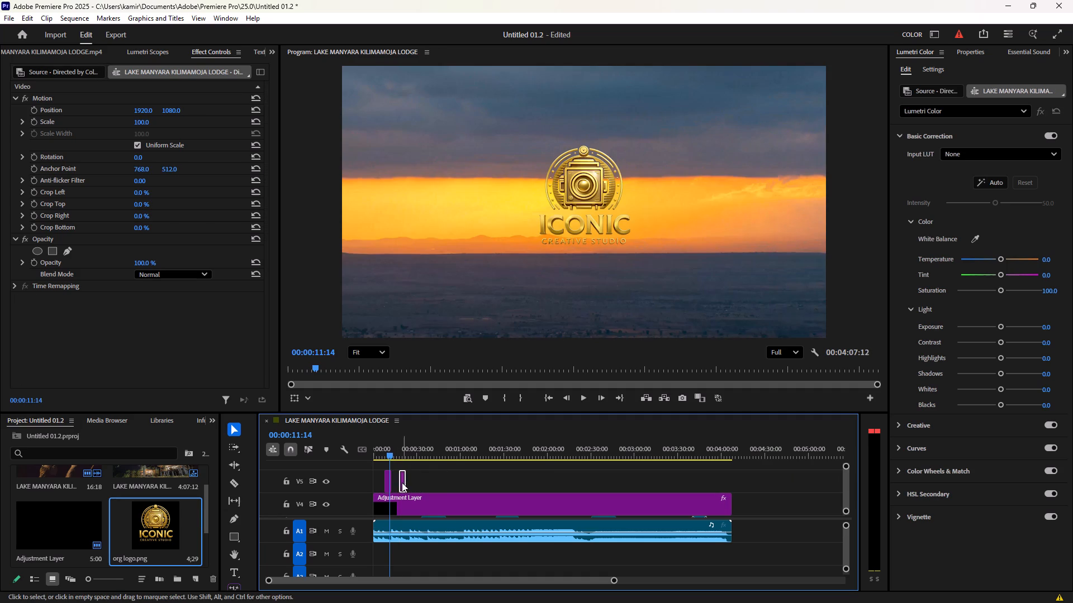
# Preview both logo clips, and move the Directed by Colonic logo clip further along V5 to start at about 00:00:23.
pyautogui.click(400, 482)
pyautogui.moveTo(392, 457); pyautogui.dragTo(401, 455)
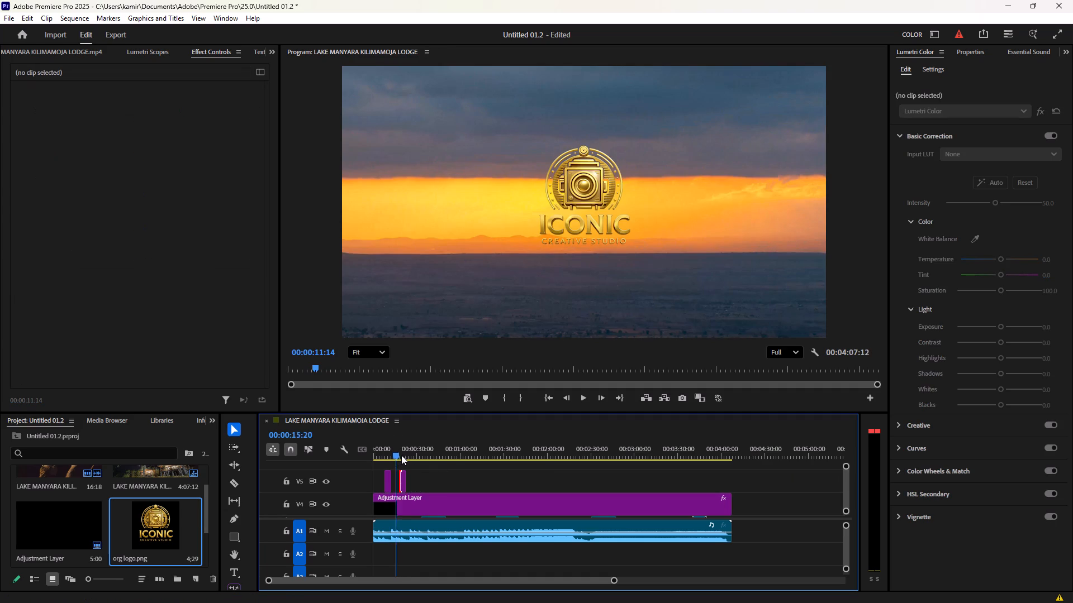
pyautogui.moveTo(401, 455); pyautogui.dragTo(390, 453)
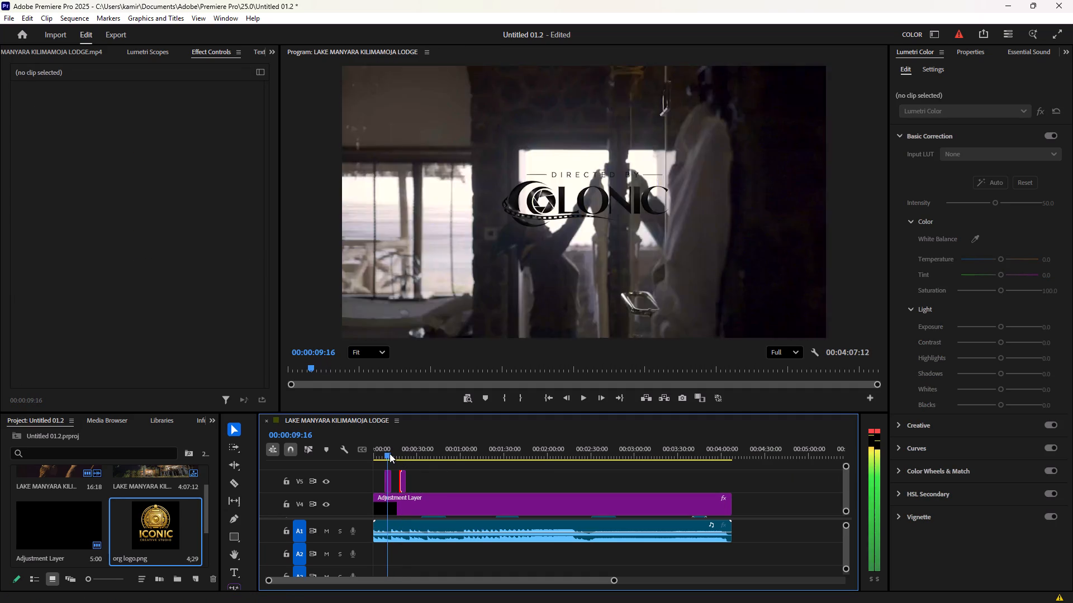
pyautogui.moveTo(390, 453); pyautogui.dragTo(405, 450)
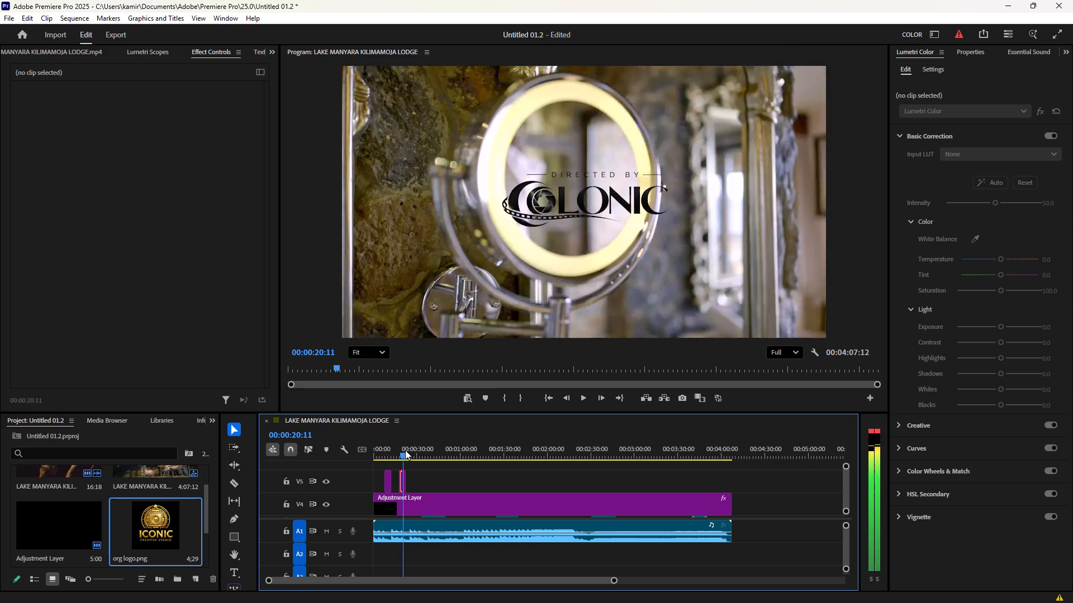
pyautogui.moveTo(405, 450); pyautogui.dragTo(391, 450)
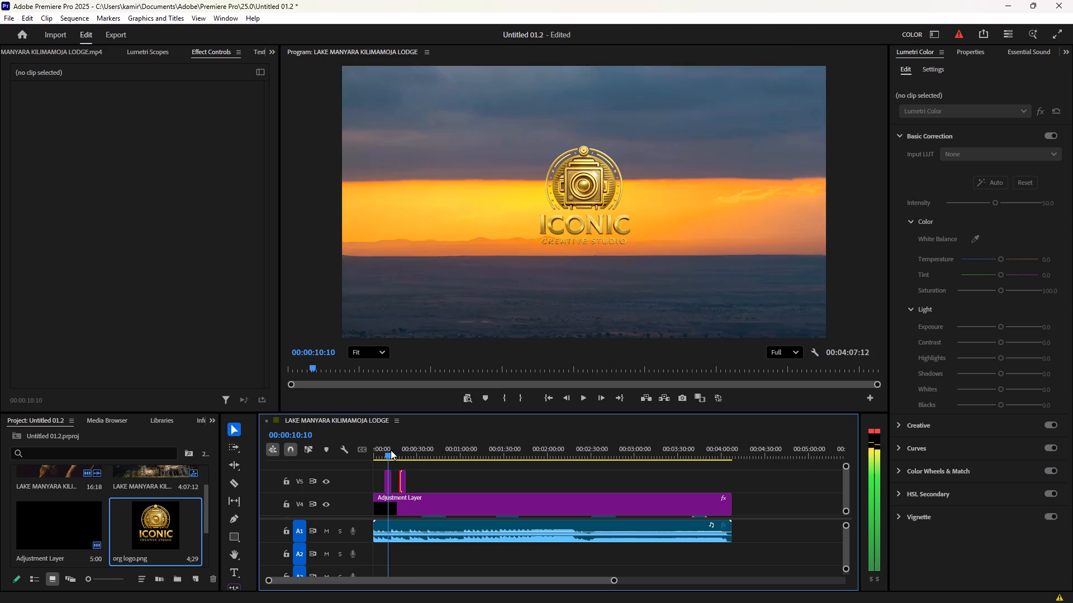
pyautogui.moveTo(391, 450); pyautogui.dragTo(389, 450)
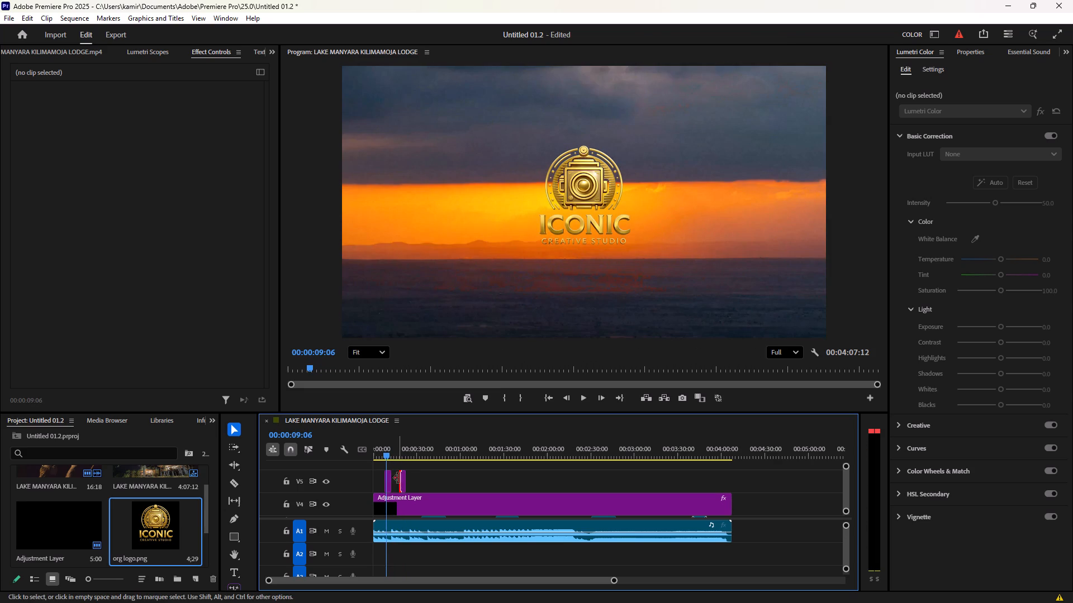
pyautogui.moveTo(402, 478); pyautogui.dragTo(411, 479)
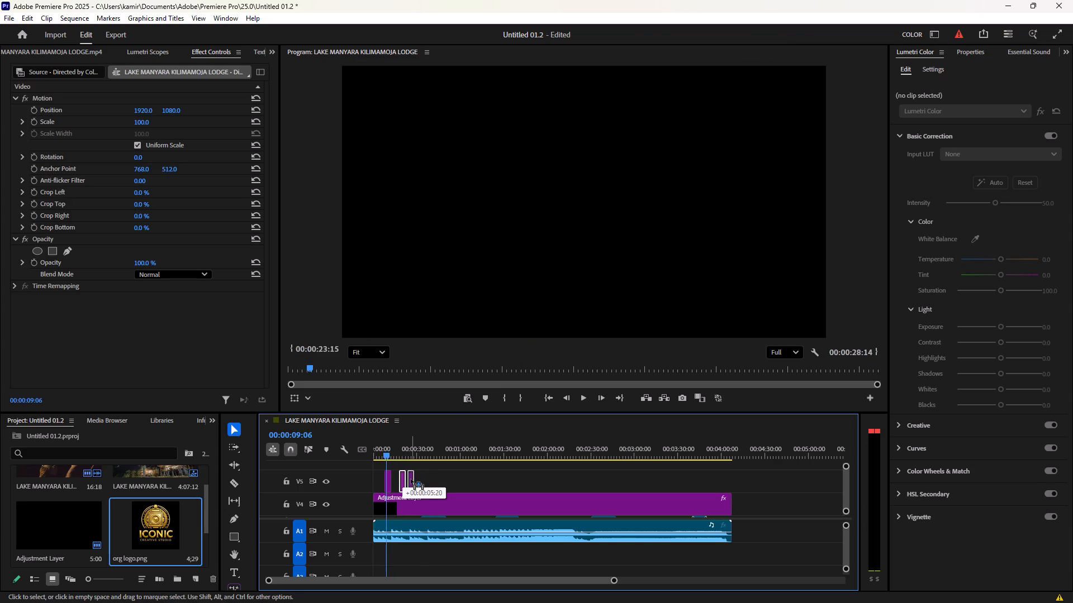
pyautogui.moveTo(411, 479); pyautogui.dragTo(412, 479)
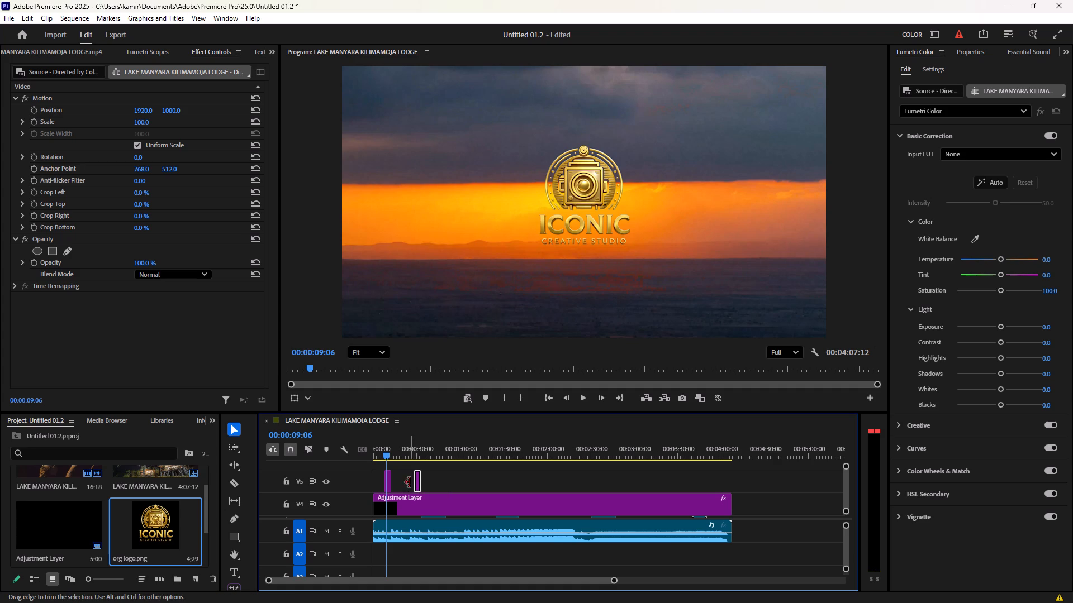
pyautogui.moveTo(418, 482); pyautogui.dragTo(412, 481)
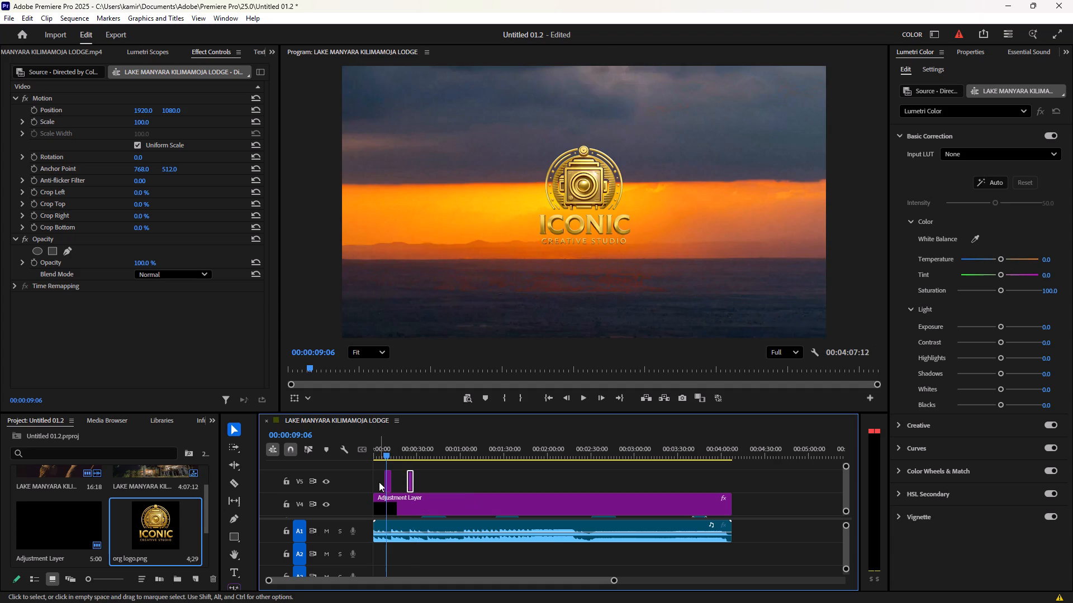
# Extend the end of the org logo clip on V5 by 5 seconds, to a 10-second duration.
pyautogui.click(388, 482)
pyautogui.moveTo(392, 482); pyautogui.dragTo(396, 482)
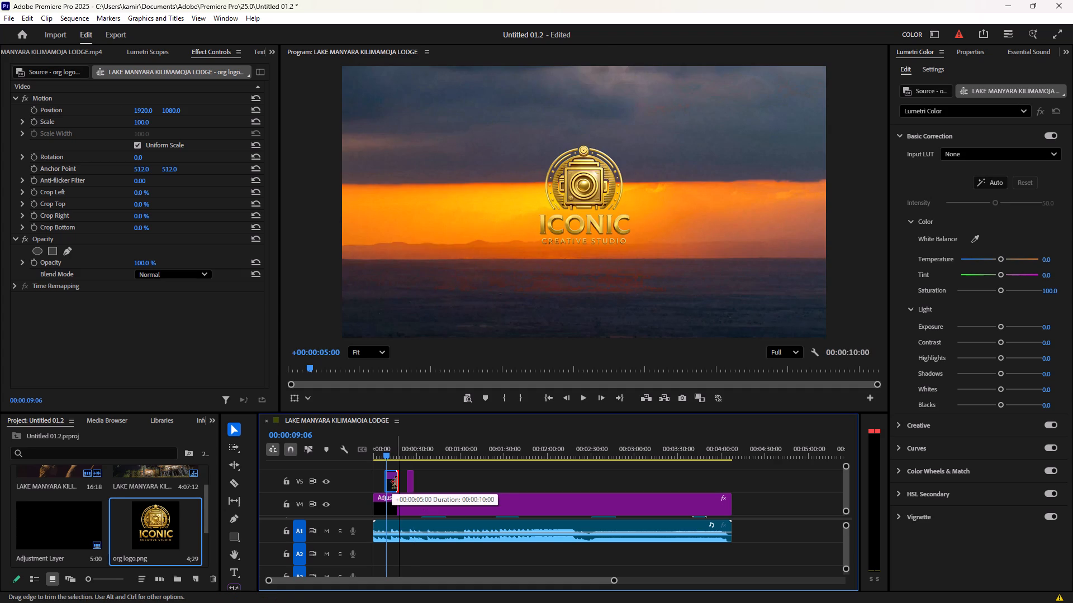
pyautogui.moveTo(396, 482); pyautogui.dragTo(397, 482)
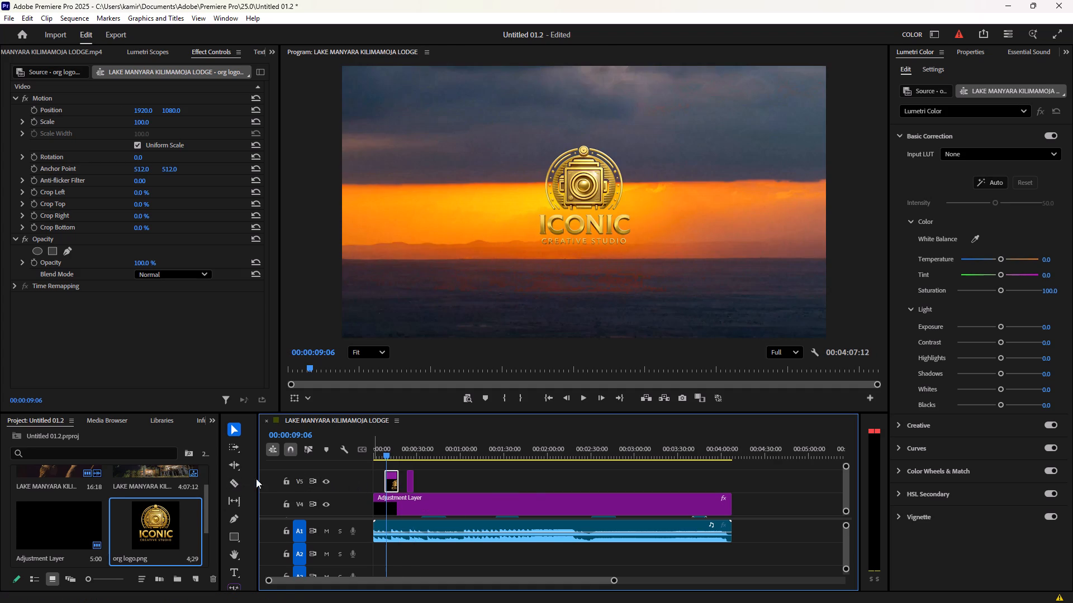
# Move the org logo clip earlier on V5 to start at about 00:00:05:04, and park the playhead at its start.
pyautogui.keyDown('ctrl'); pyautogui.scroll(4, 486, 553); pyautogui.keyUp('ctrl')
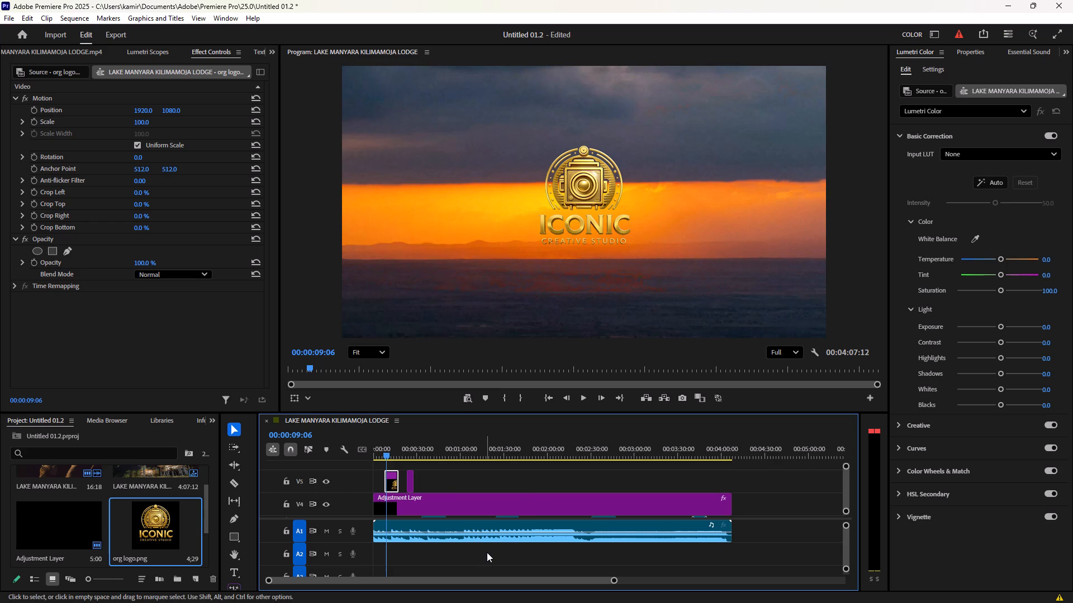
pyautogui.keyDown('ctrl'); pyautogui.scroll(-2, 487, 552); pyautogui.keyUp('ctrl')
pyautogui.keyDown('ctrl'); pyautogui.scroll(3, 487, 552); pyautogui.keyUp('ctrl')
pyautogui.moveTo(613, 579); pyautogui.dragTo(554, 573)
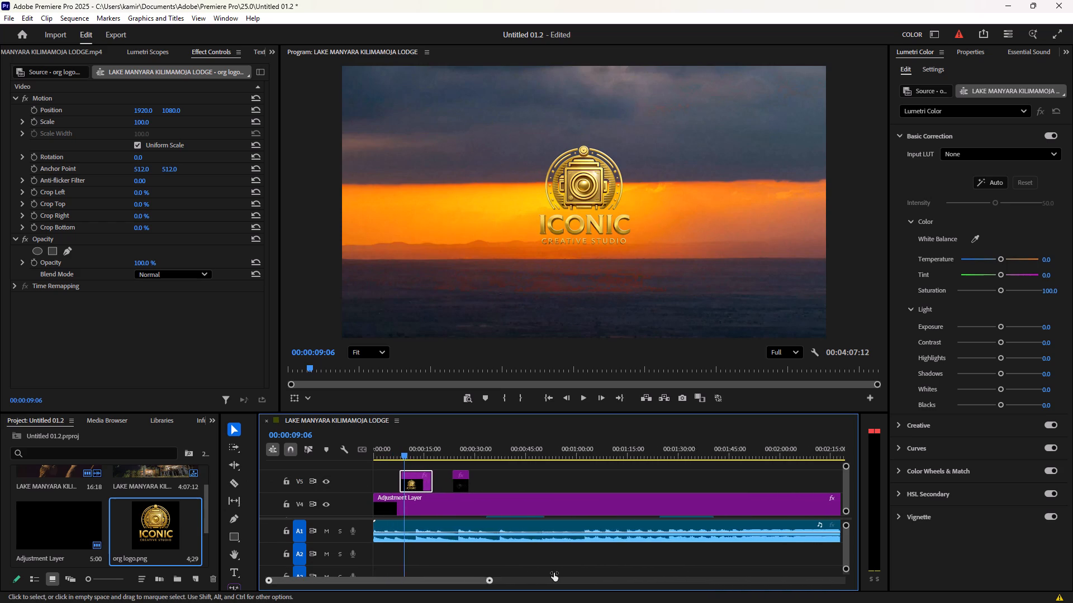
pyautogui.moveTo(554, 573); pyautogui.dragTo(504, 568)
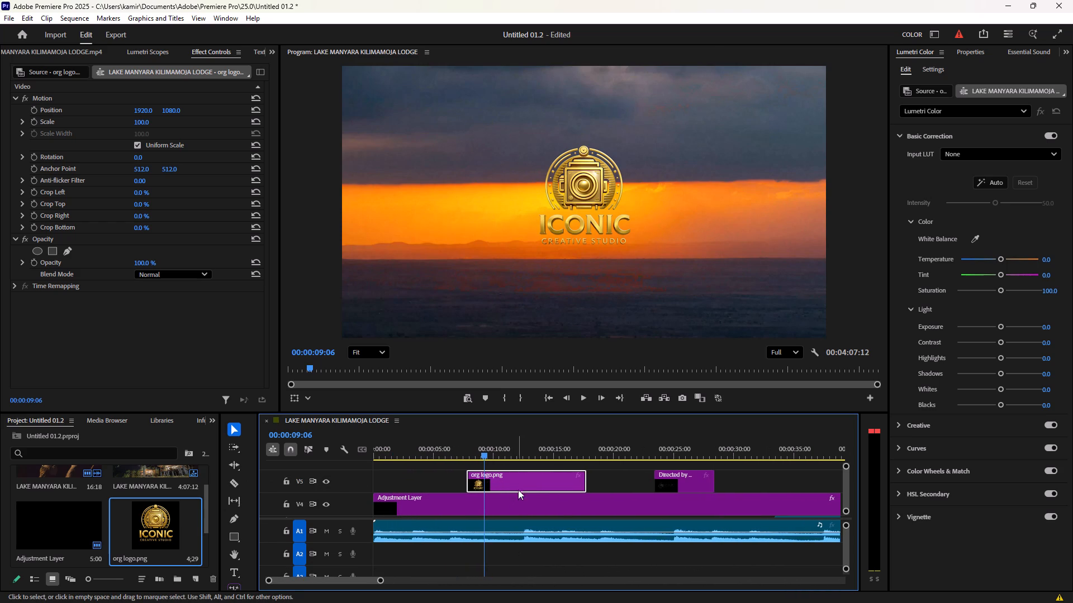
pyautogui.moveTo(521, 482); pyautogui.dragTo(489, 484)
pyautogui.moveTo(483, 454); pyautogui.dragTo(461, 456)
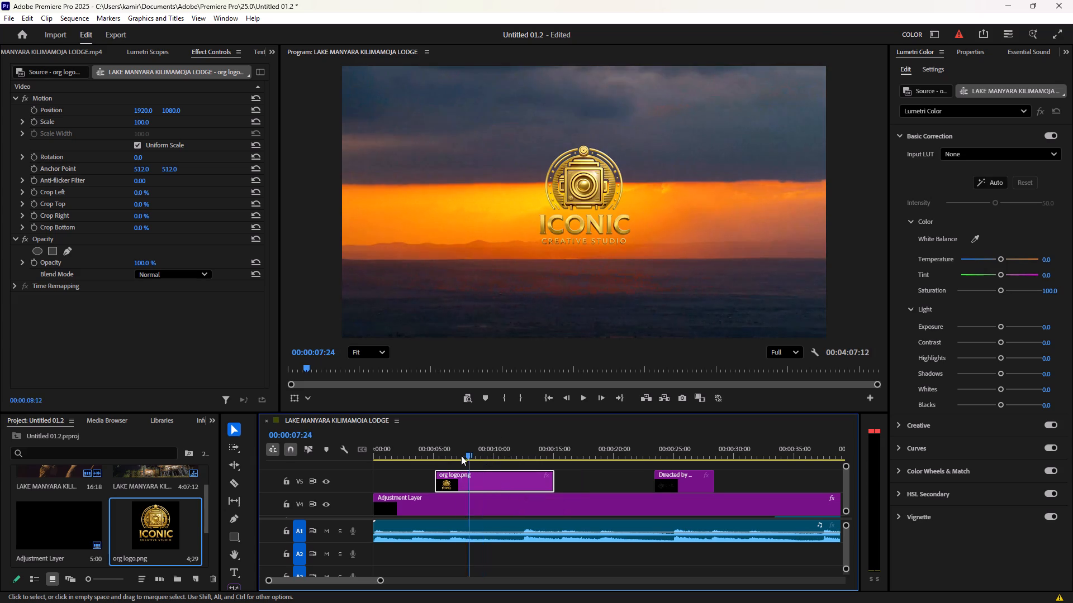
pyautogui.moveTo(461, 456); pyautogui.dragTo(430, 455)
pyautogui.moveTo(430, 455); pyautogui.dragTo(436, 454)
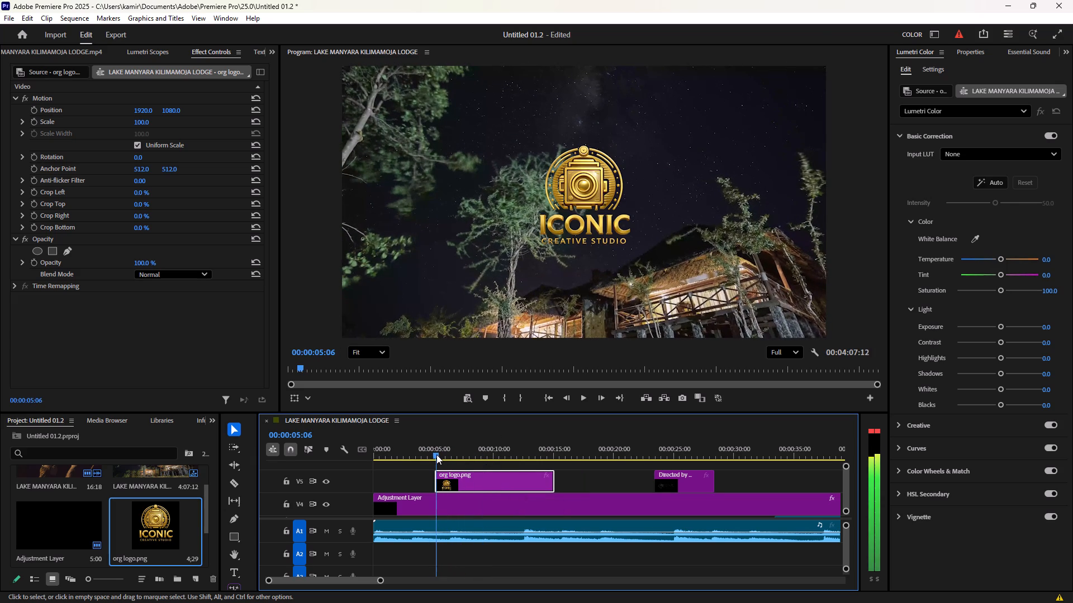
pyautogui.moveTo(436, 454); pyautogui.dragTo(435, 454)
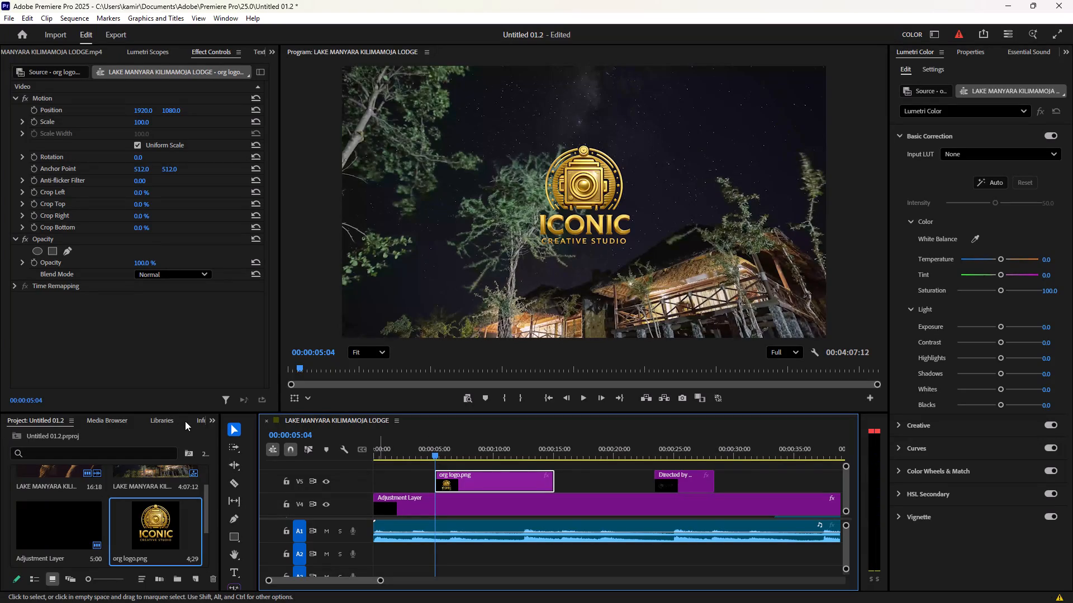
# Search the effects for "film dis" and apply the Film Dissolve transition to the start of the org logo clip on V5.
pyautogui.click(211, 420)
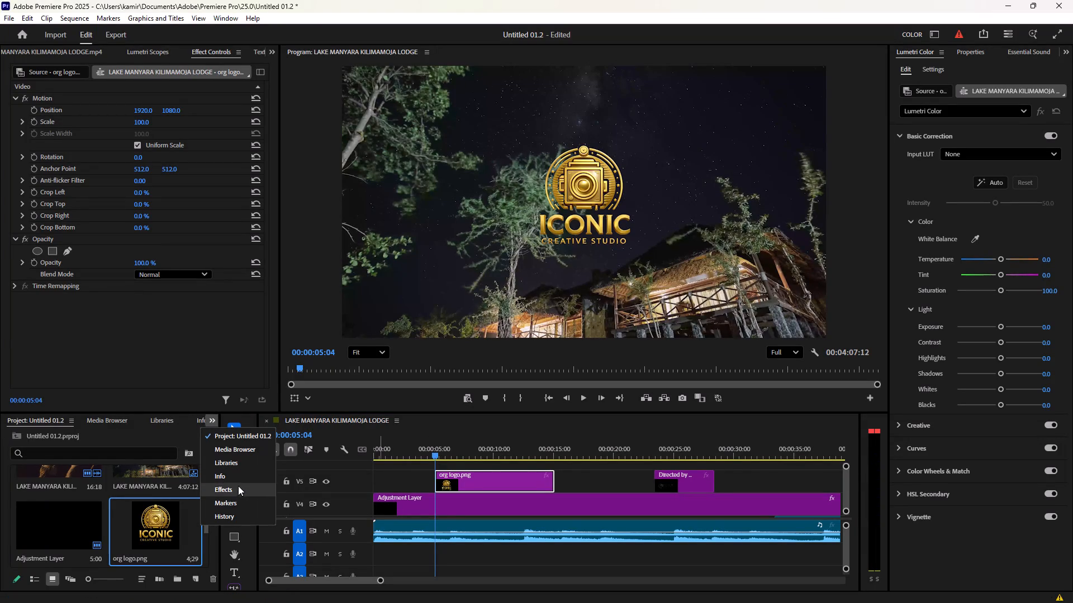
pyautogui.click(238, 487)
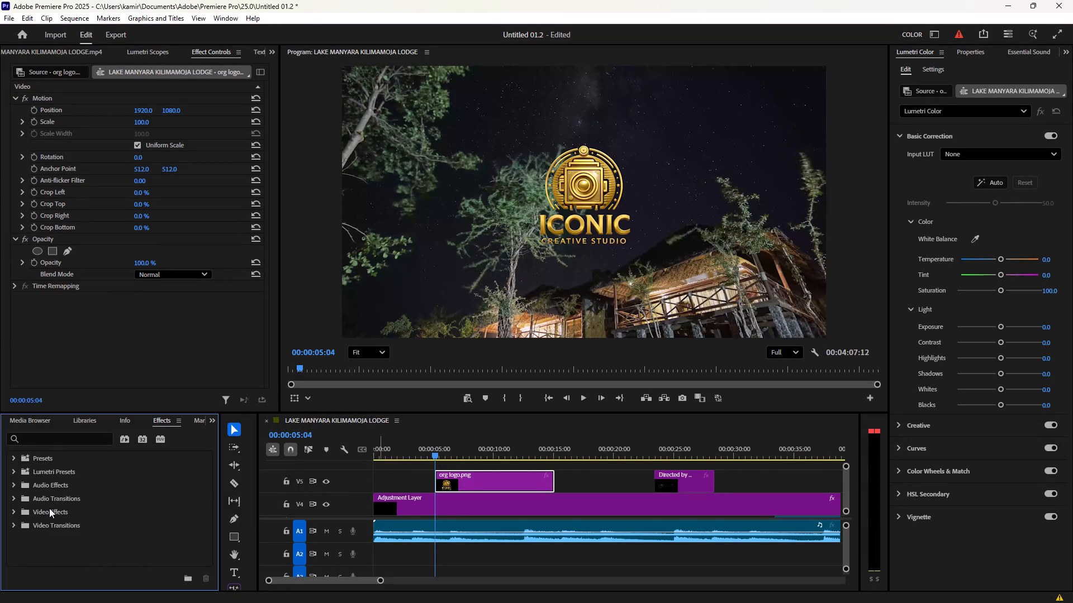
pyautogui.click(49, 510)
pyautogui.click(46, 439)
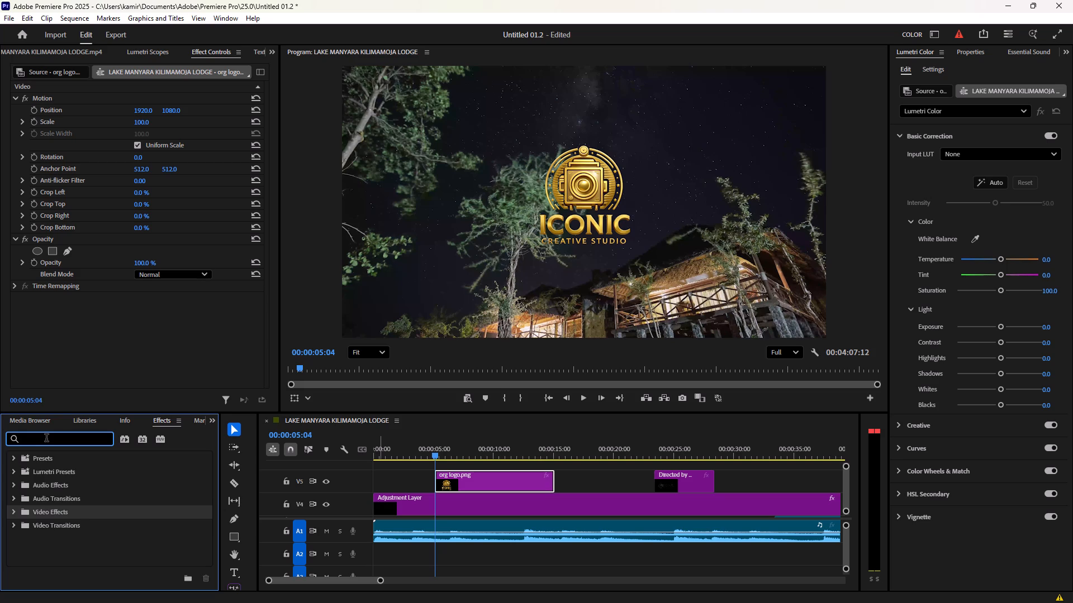
pyautogui.write('film')
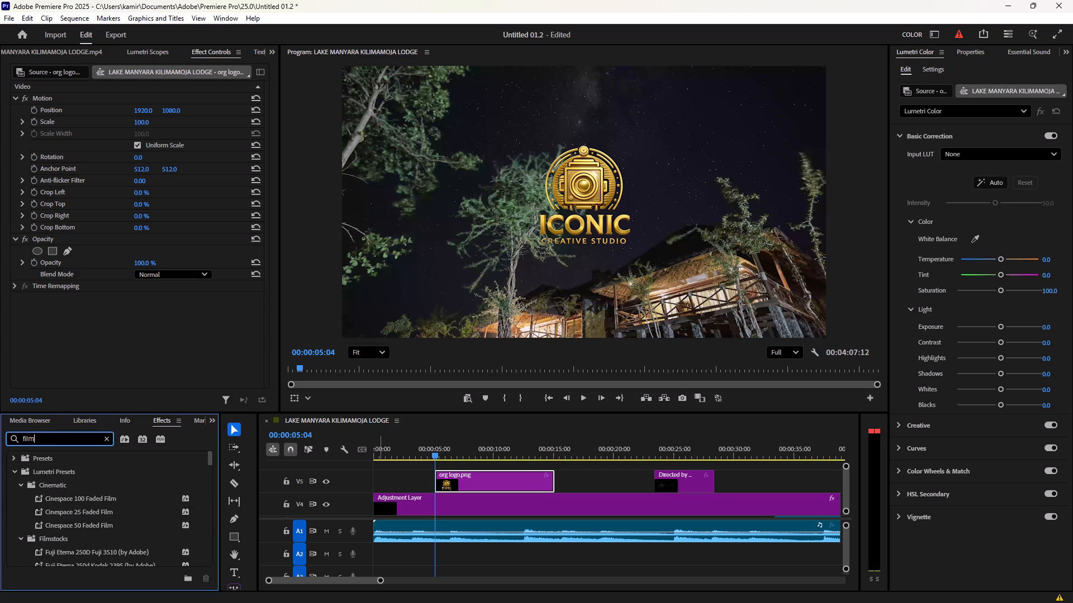
pyautogui.press('space')
pyautogui.write('di')
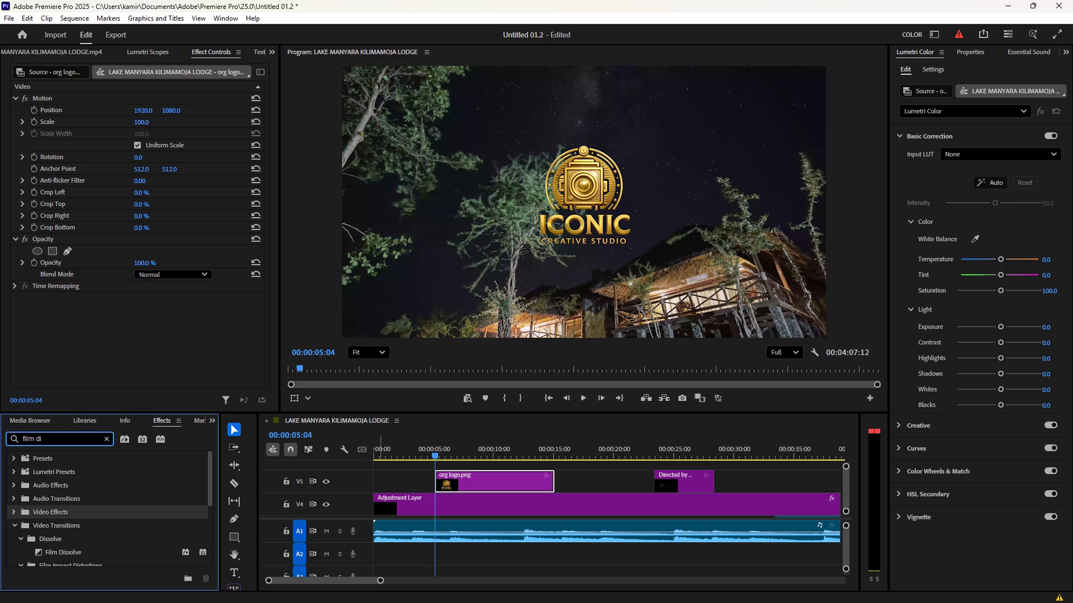
pyautogui.press('s')
pyautogui.press('BackSpace')
pyautogui.press('s')
pyautogui.write('ol')
pyautogui.press('BackSpace')
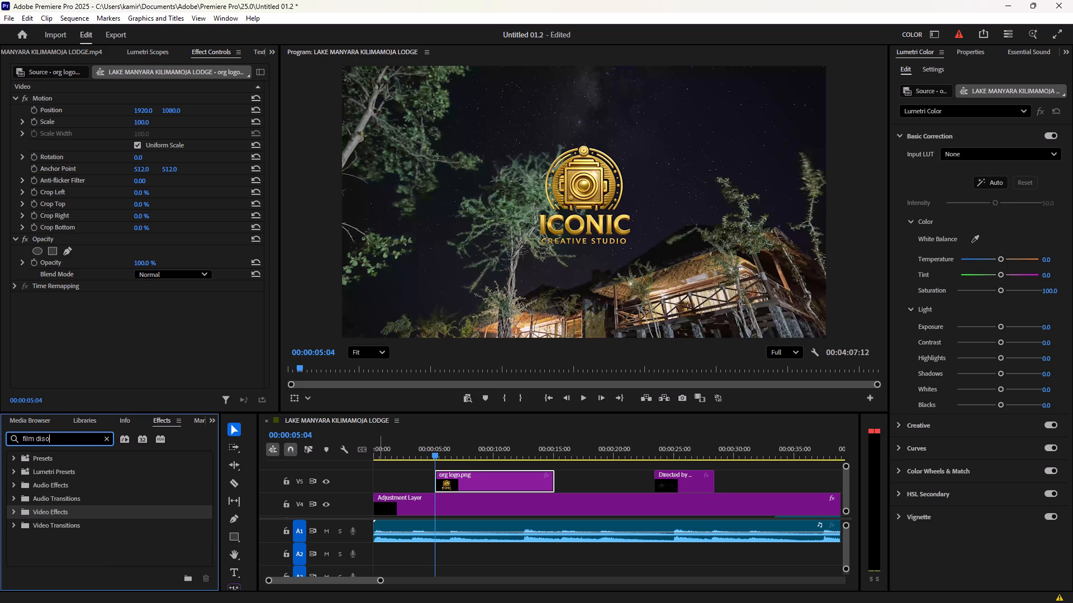
pyautogui.press('BackSpace')
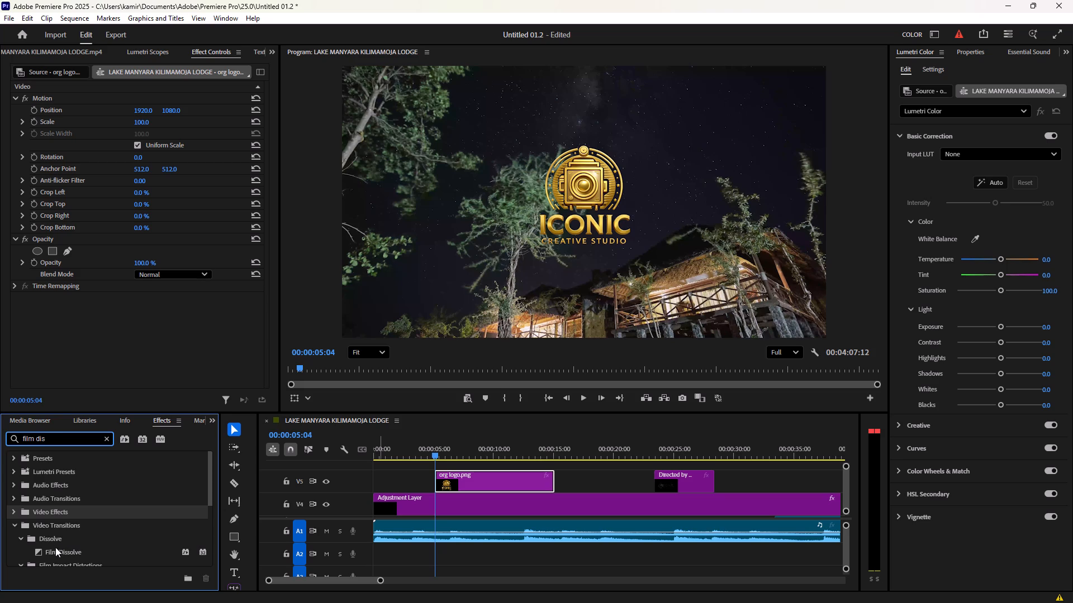
pyautogui.scroll(-1, 51, 540)
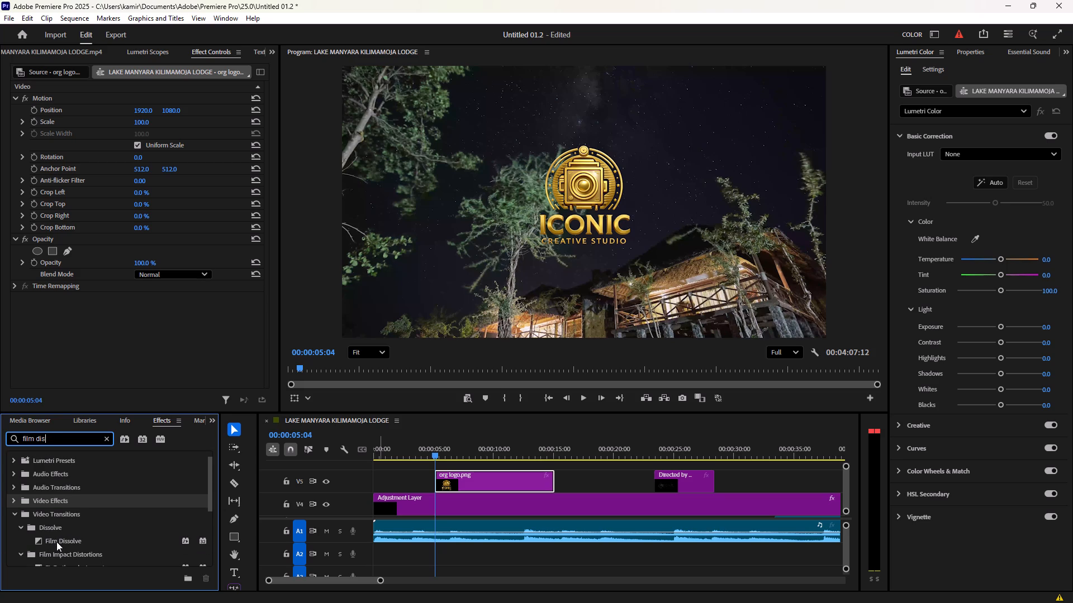
pyautogui.moveTo(56, 542); pyautogui.dragTo(444, 484)
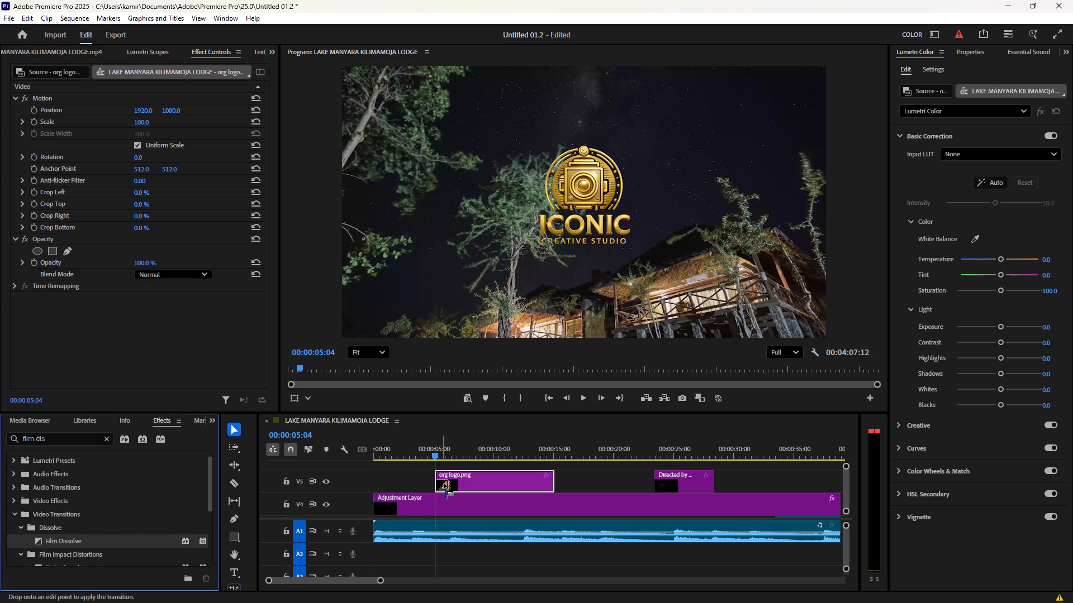
pyautogui.moveTo(444, 484); pyautogui.dragTo(439, 478)
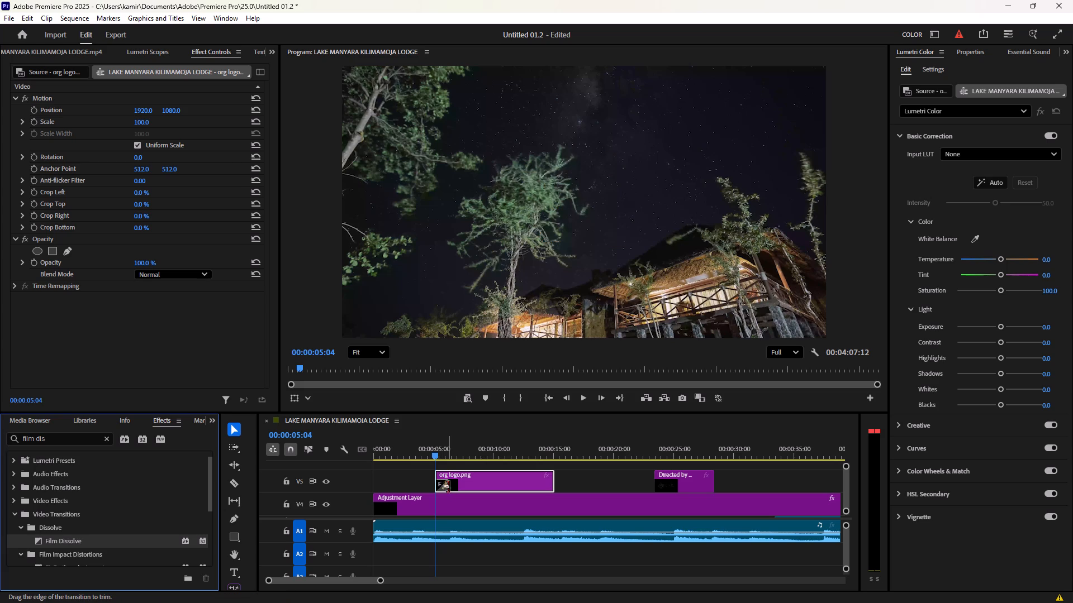
# Lengthen the org logo's opening Film Dissolve to end at about 00:00:07, and preview the fade-in through to 00:00:12:00.
pyautogui.moveTo(448, 485); pyautogui.dragTo(457, 484)
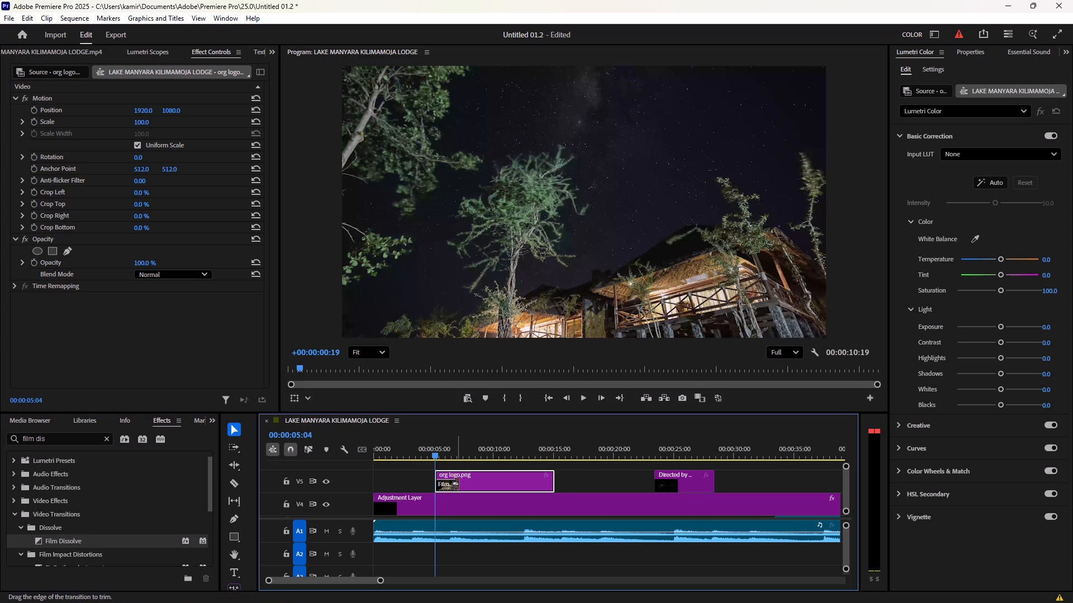
pyautogui.moveTo(435, 456); pyautogui.dragTo(440, 456)
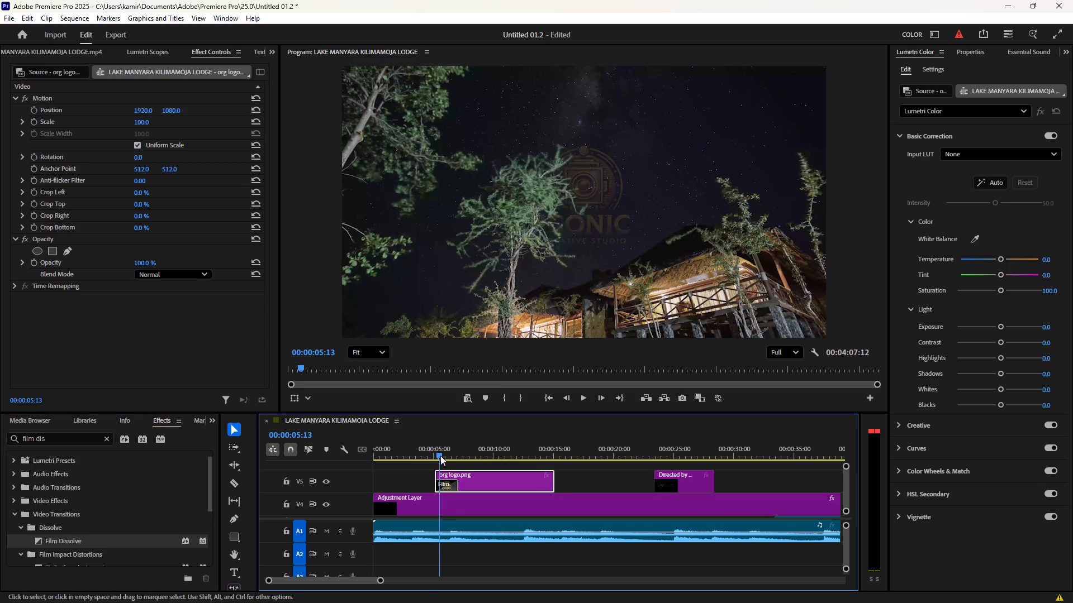
pyautogui.moveTo(440, 456); pyautogui.dragTo(460, 453)
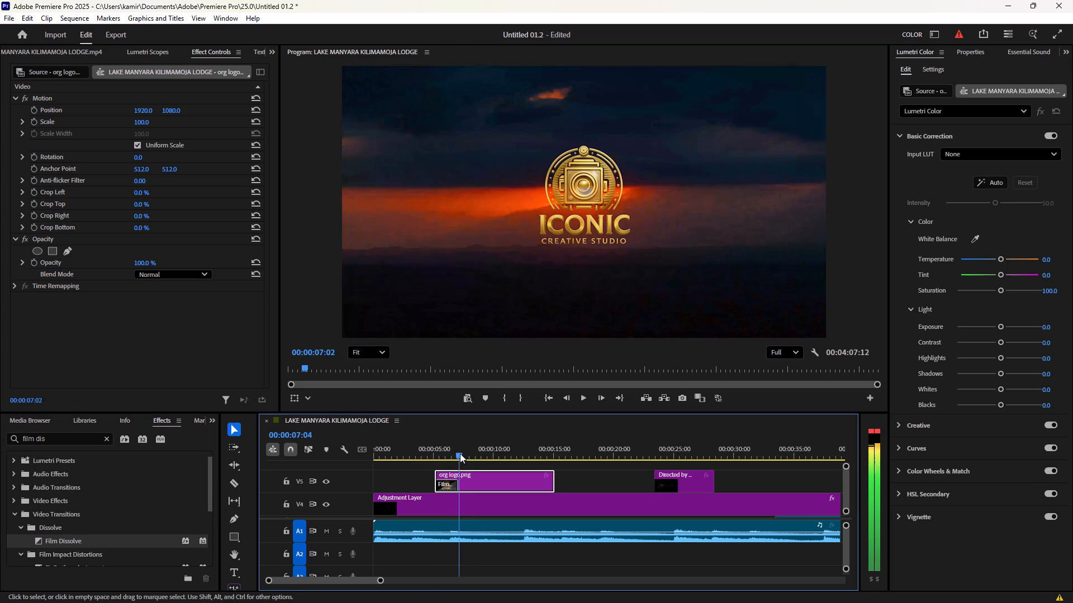
pyautogui.moveTo(460, 453); pyautogui.dragTo(503, 447)
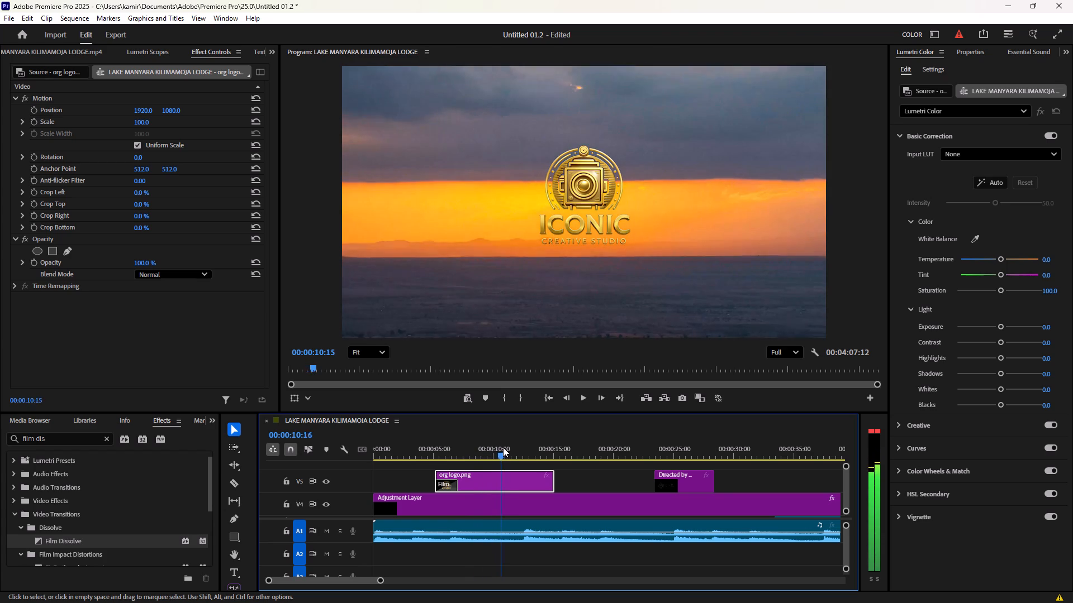
pyautogui.moveTo(503, 447); pyautogui.dragTo(517, 446)
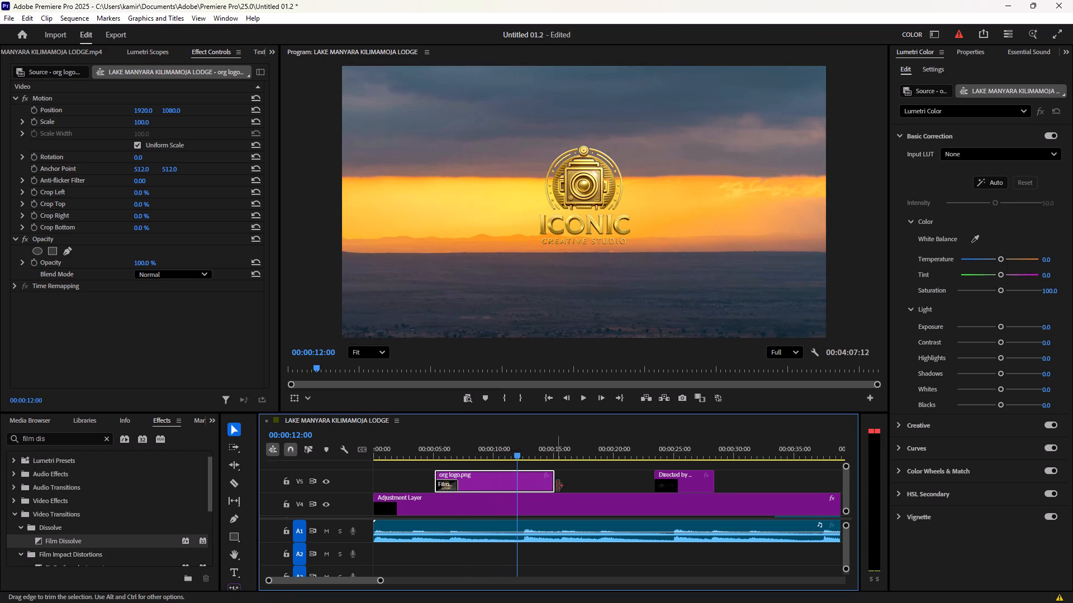
# Trim the end of the org logo clip on V5 back to the playhead at 00:00:12:00.
pyautogui.moveTo(554, 484); pyautogui.dragTo(537, 481)
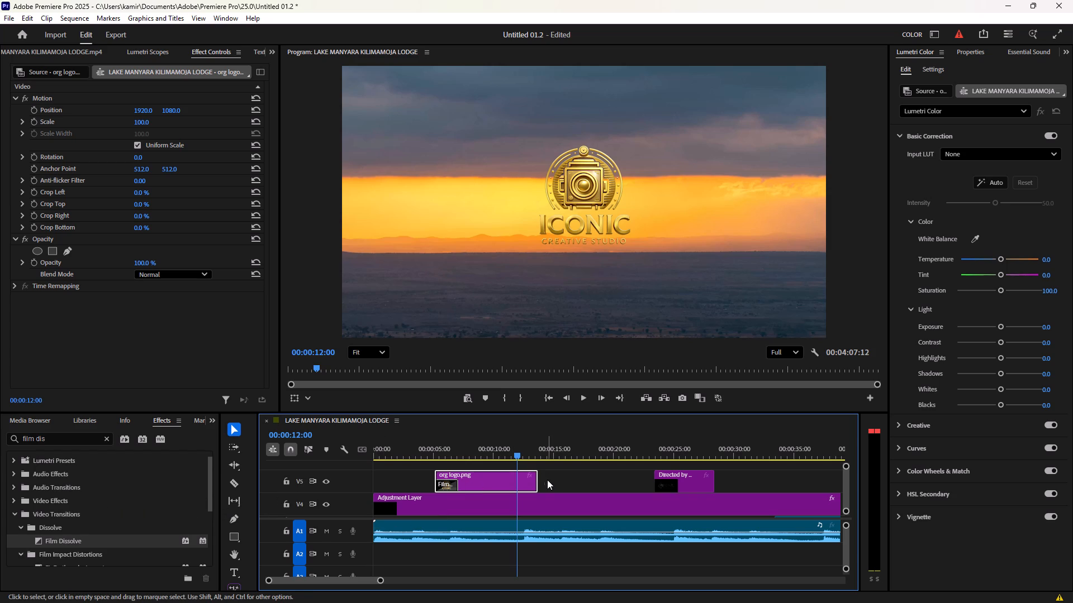
pyautogui.moveTo(535, 481); pyautogui.dragTo(526, 481)
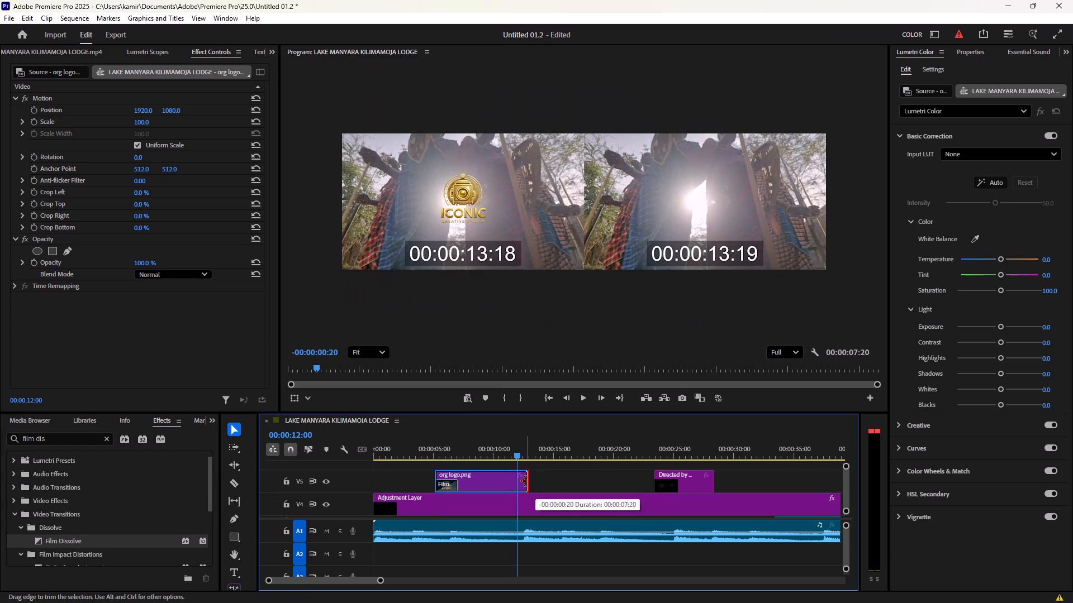
pyautogui.moveTo(526, 481); pyautogui.dragTo(515, 481)
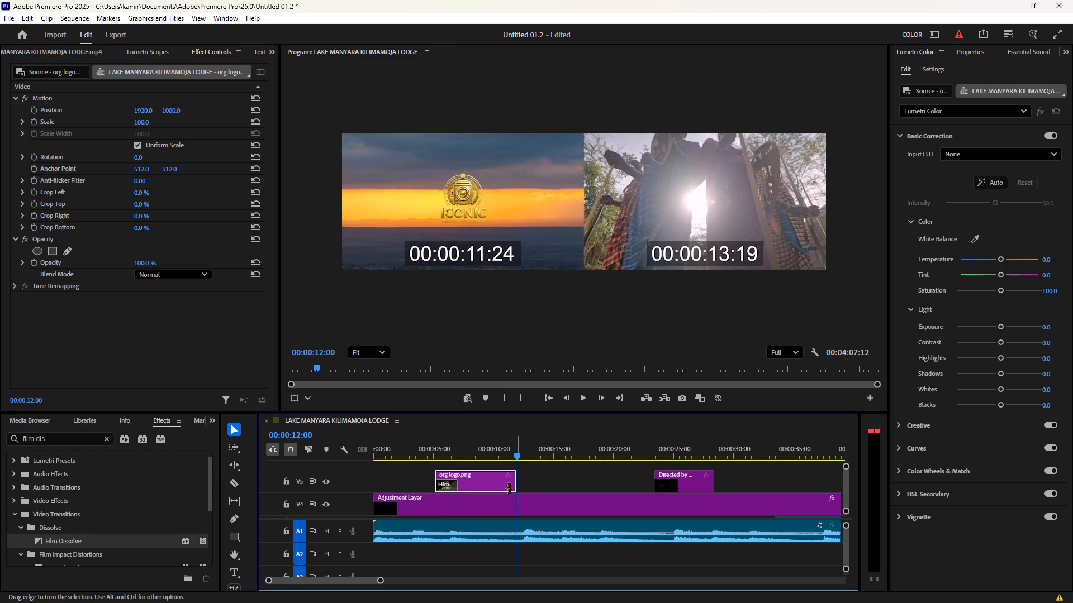
# Apply the Film Dissolve transition to the end of the org logo clip on V5.
pyautogui.moveTo(62, 538); pyautogui.dragTo(172, 532)
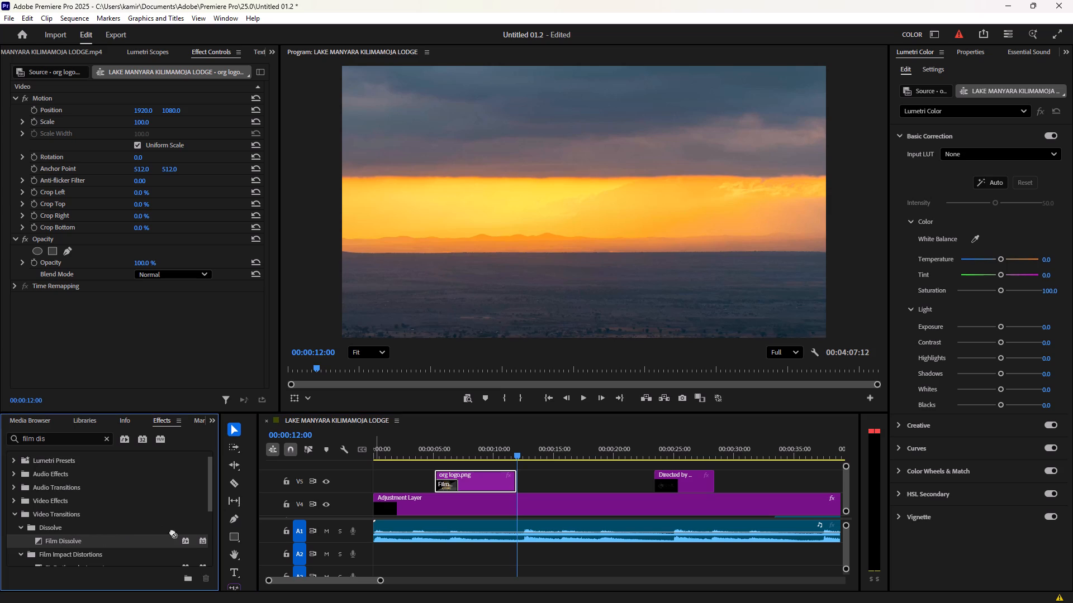
pyautogui.moveTo(172, 532); pyautogui.dragTo(495, 485)
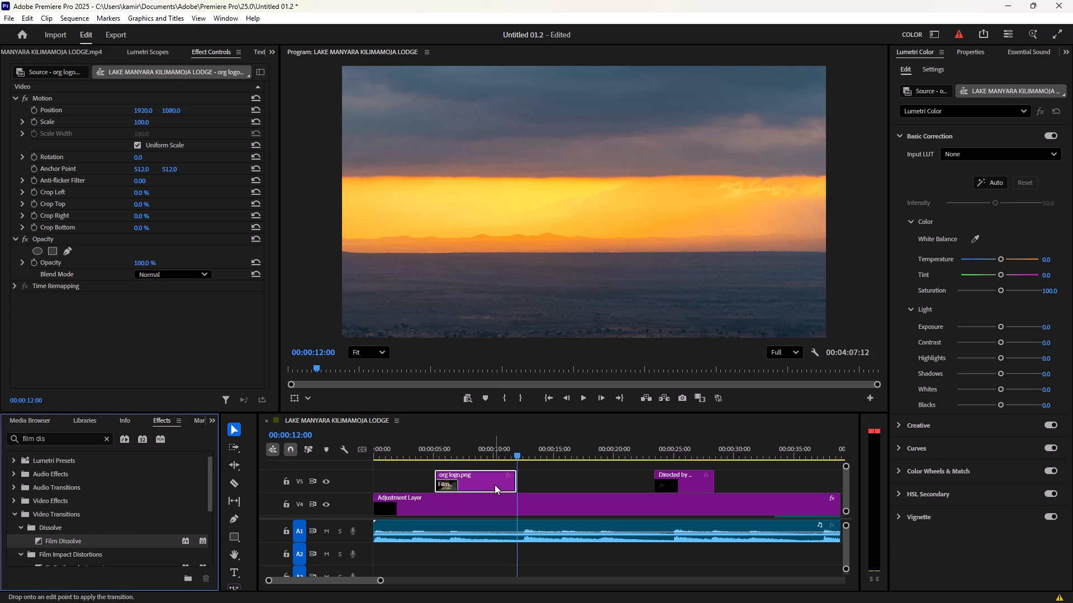
pyautogui.moveTo(495, 485); pyautogui.dragTo(495, 484)
pyautogui.moveTo(95, 542); pyautogui.dragTo(308, 520)
pyautogui.moveTo(308, 520); pyautogui.dragTo(378, 513)
pyautogui.moveTo(378, 513); pyautogui.dragTo(504, 478)
pyautogui.moveTo(504, 478); pyautogui.dragTo(512, 479)
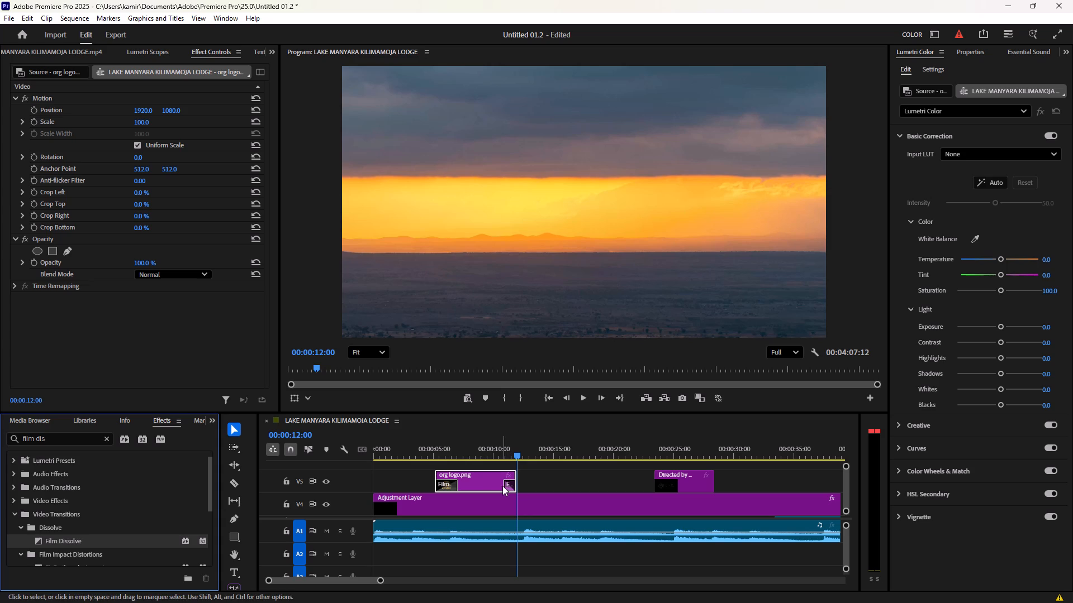
# Lengthen the org logo's closing Film Dissolve by about 14 frames, and scrub back through the logo to 00:00:00:00.
pyautogui.moveTo(504, 486); pyautogui.dragTo(497, 486)
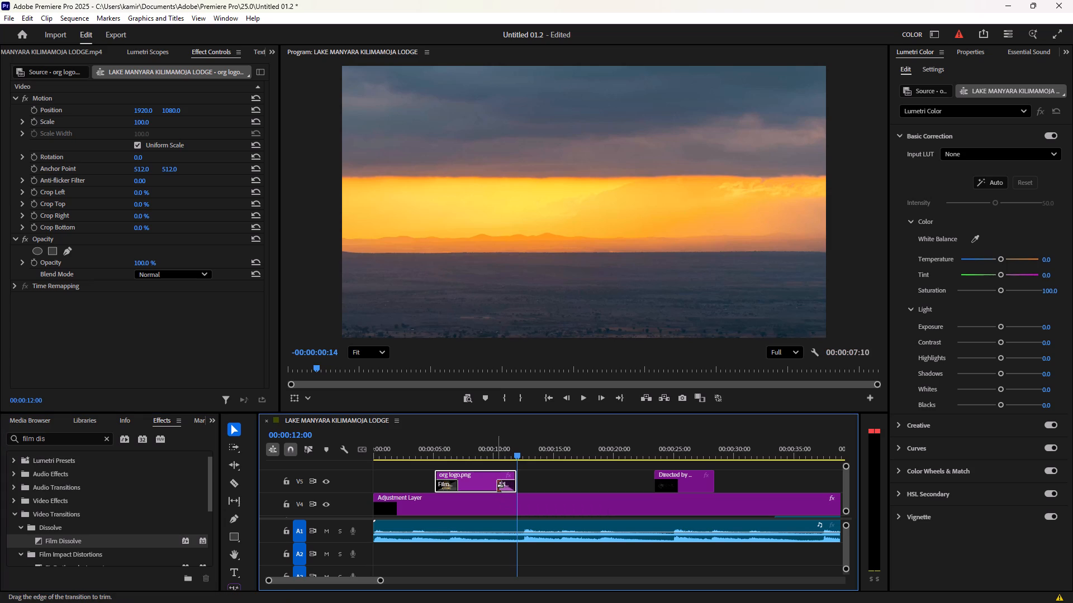
pyautogui.moveTo(519, 456); pyautogui.dragTo(505, 456)
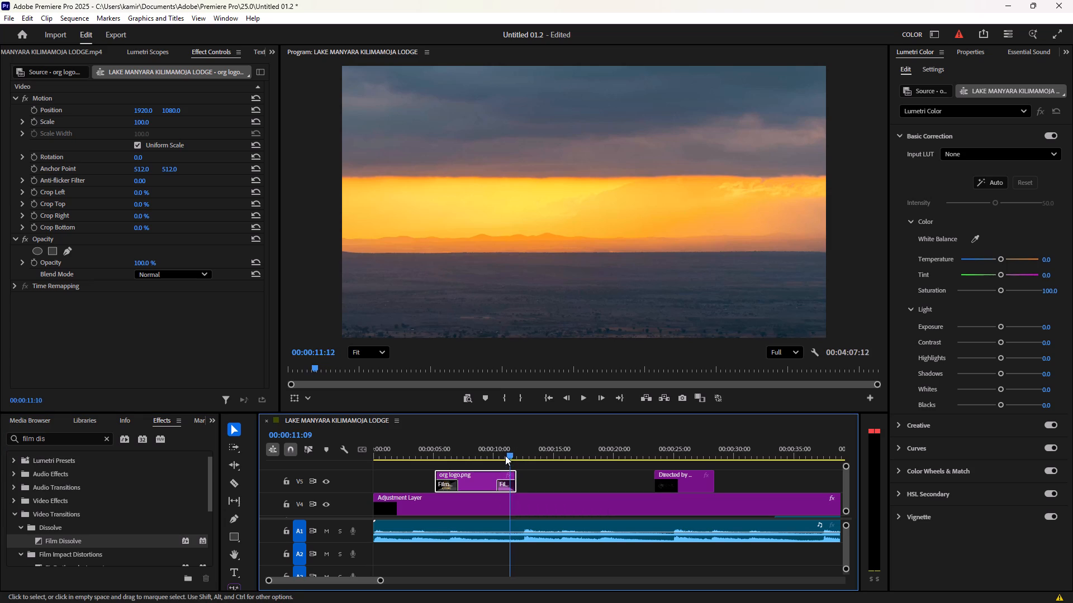
pyautogui.moveTo(505, 456); pyautogui.dragTo(435, 453)
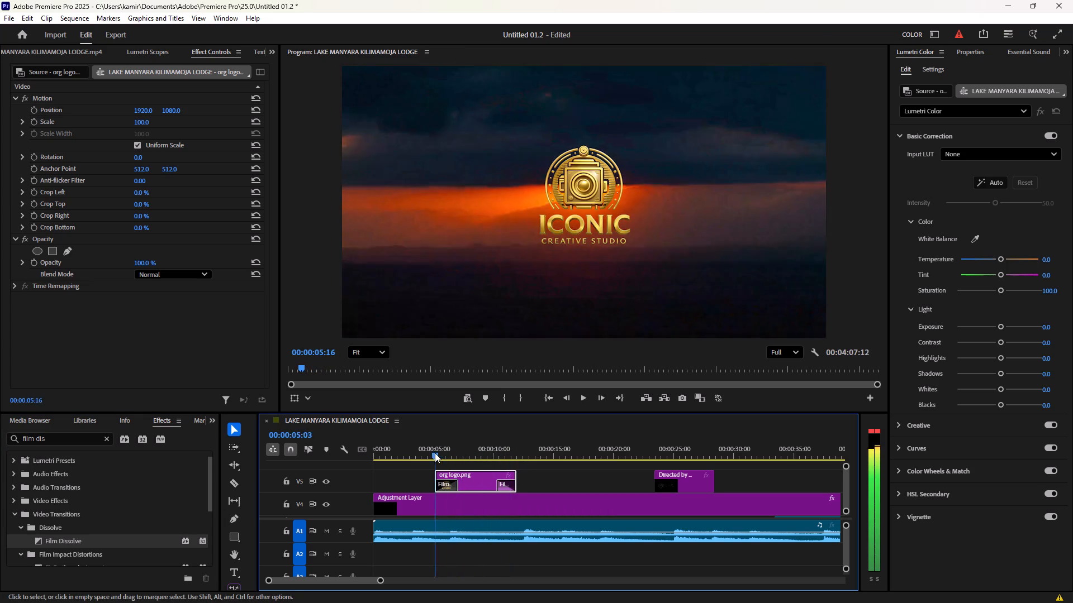
pyautogui.moveTo(435, 453); pyautogui.dragTo(330, 452)
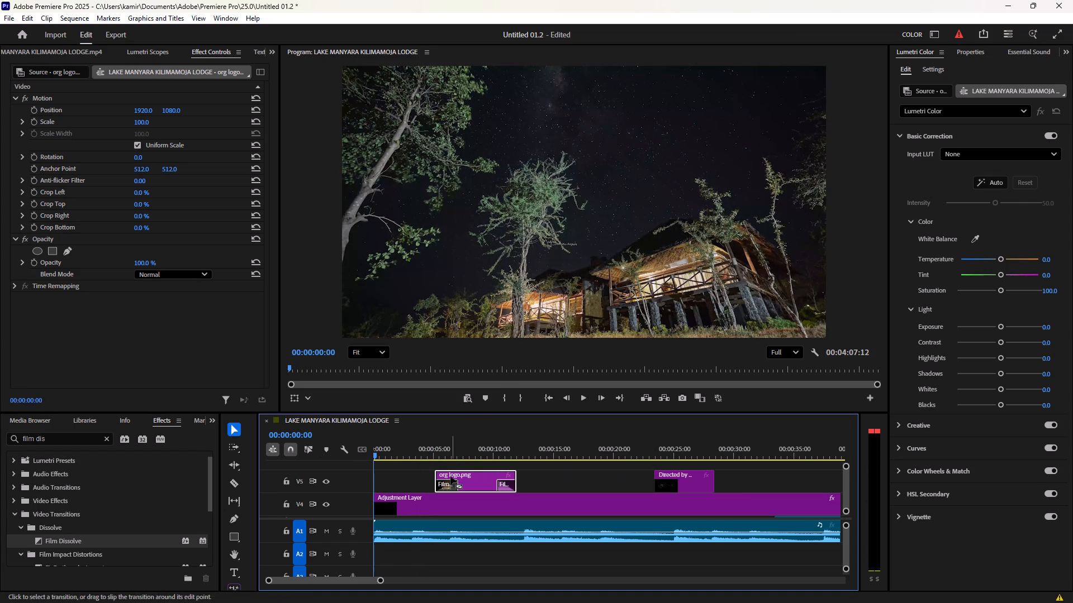
# Apply the Film Dissolve transition to both the start and the end of the Directed by logo clip on V5.
pyautogui.moveTo(59, 542); pyautogui.dragTo(474, 494)
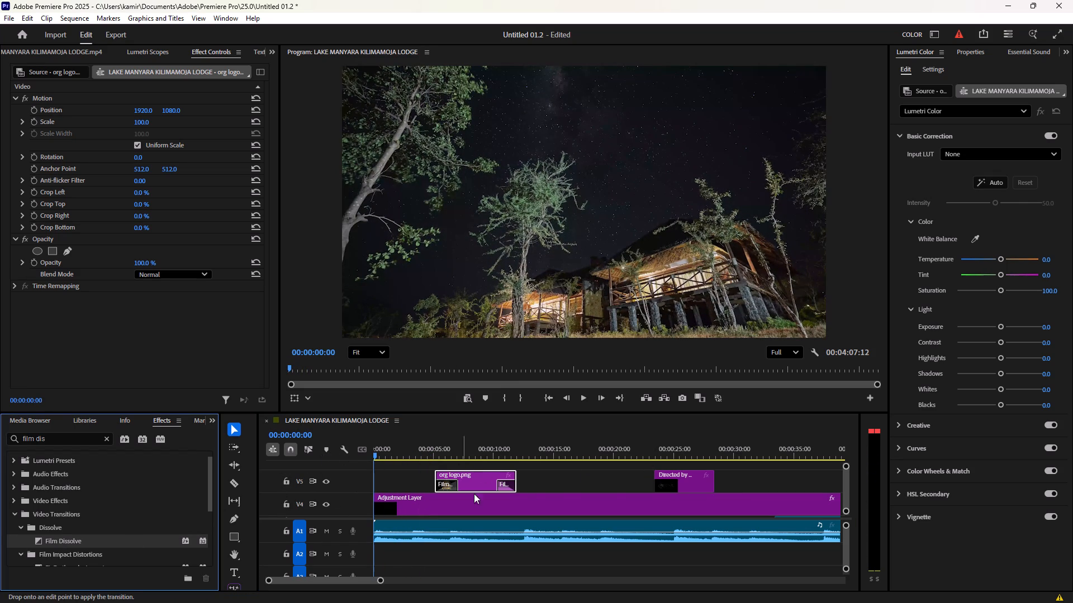
pyautogui.moveTo(474, 494); pyautogui.dragTo(656, 478)
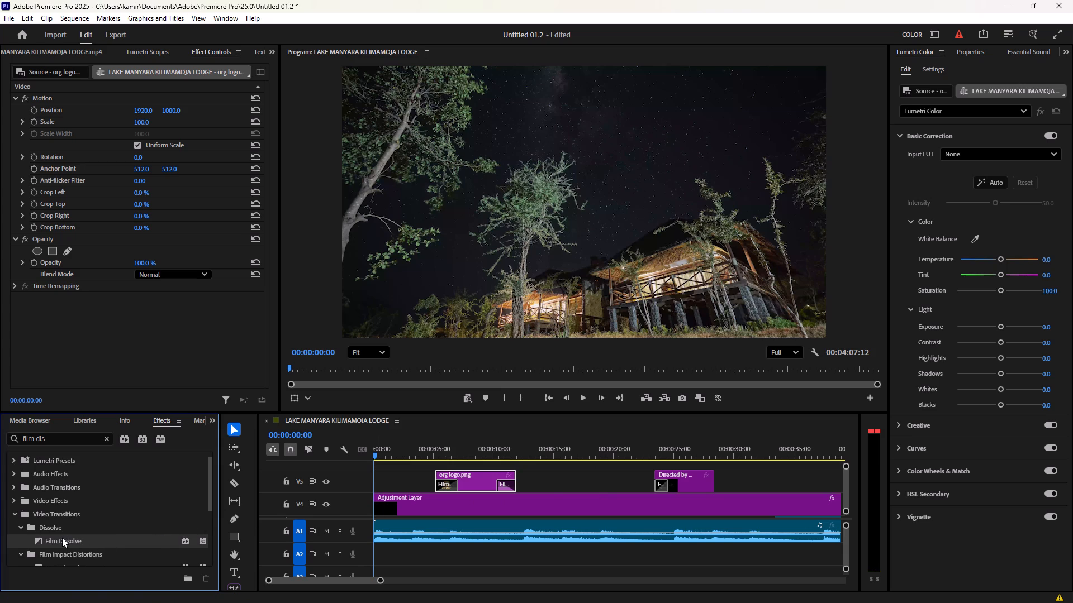
pyautogui.moveTo(62, 538); pyautogui.dragTo(705, 482)
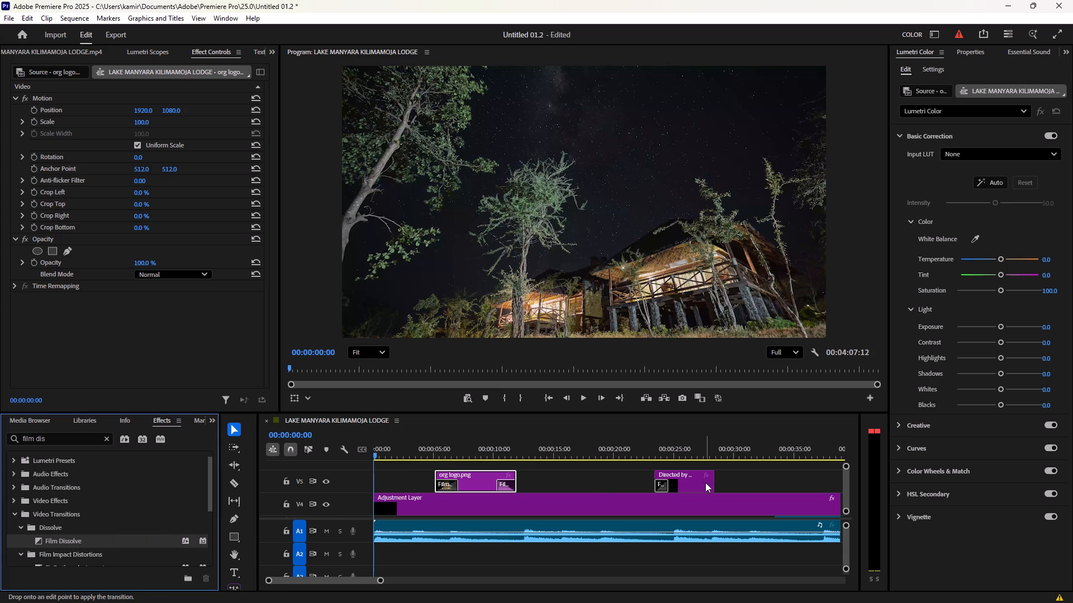
pyautogui.moveTo(705, 482); pyautogui.dragTo(710, 482)
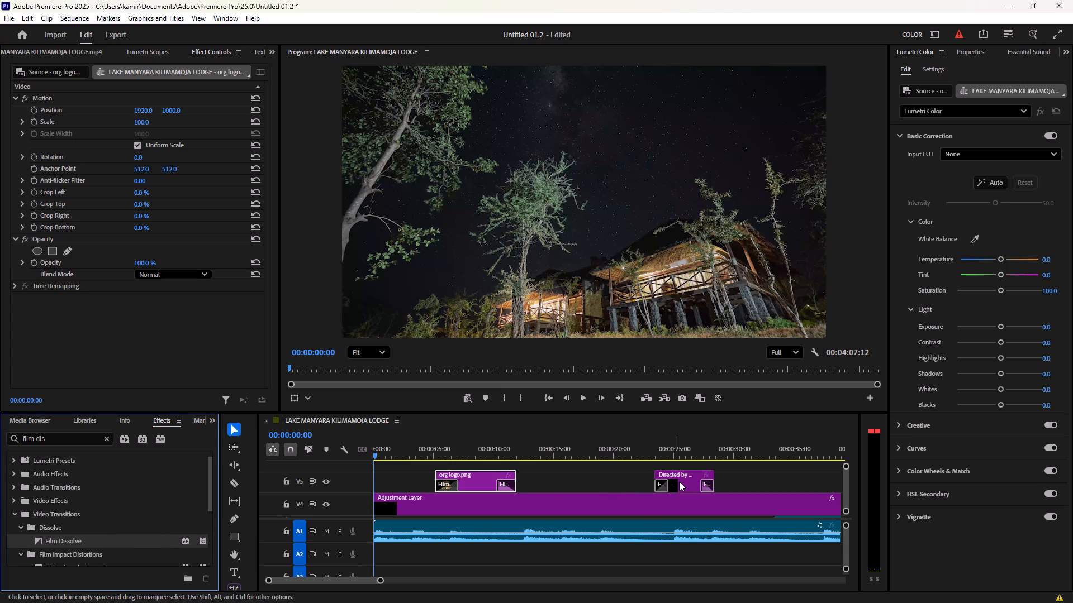
# Move the Directed by logo clip earlier on V5 to start at about 00:00:20:00, and open it in the source monitor.
pyautogui.moveTo(683, 481); pyautogui.dragTo(605, 478)
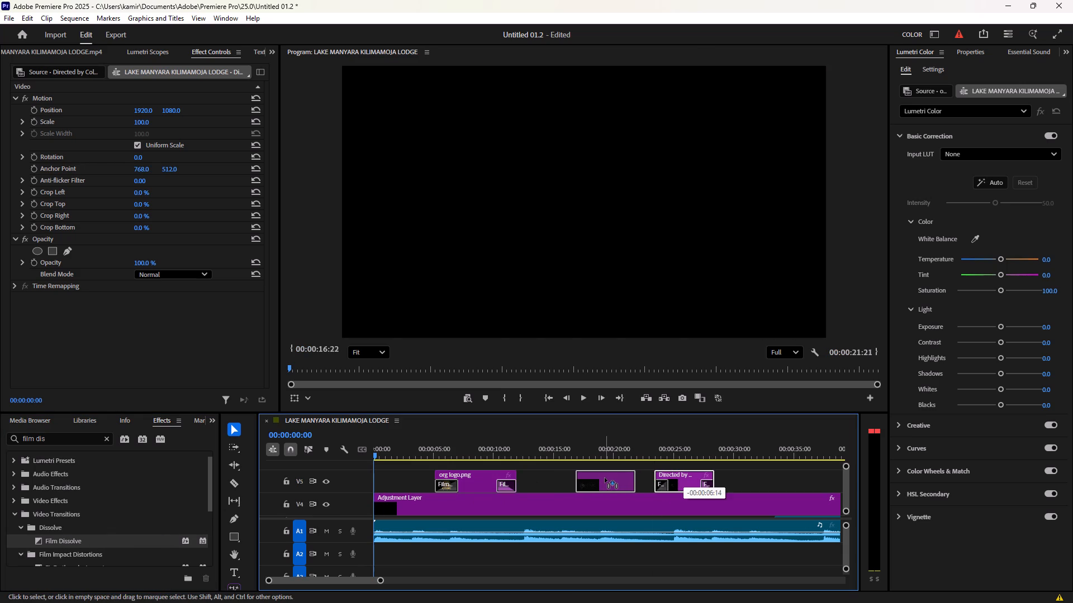
pyautogui.moveTo(605, 478); pyautogui.dragTo(599, 479)
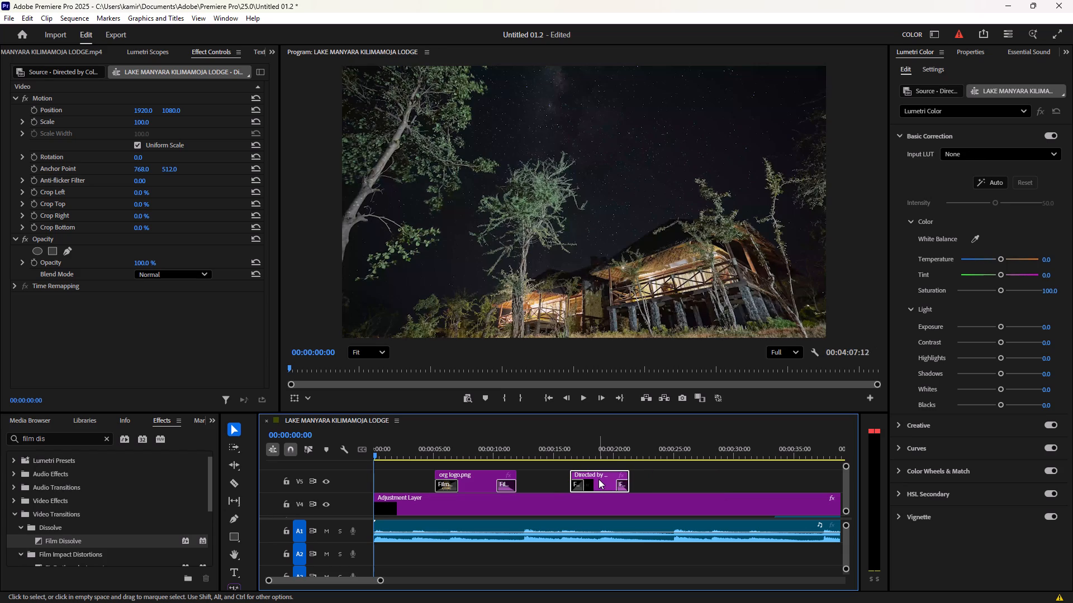
pyautogui.moveTo(599, 479); pyautogui.dragTo(610, 477)
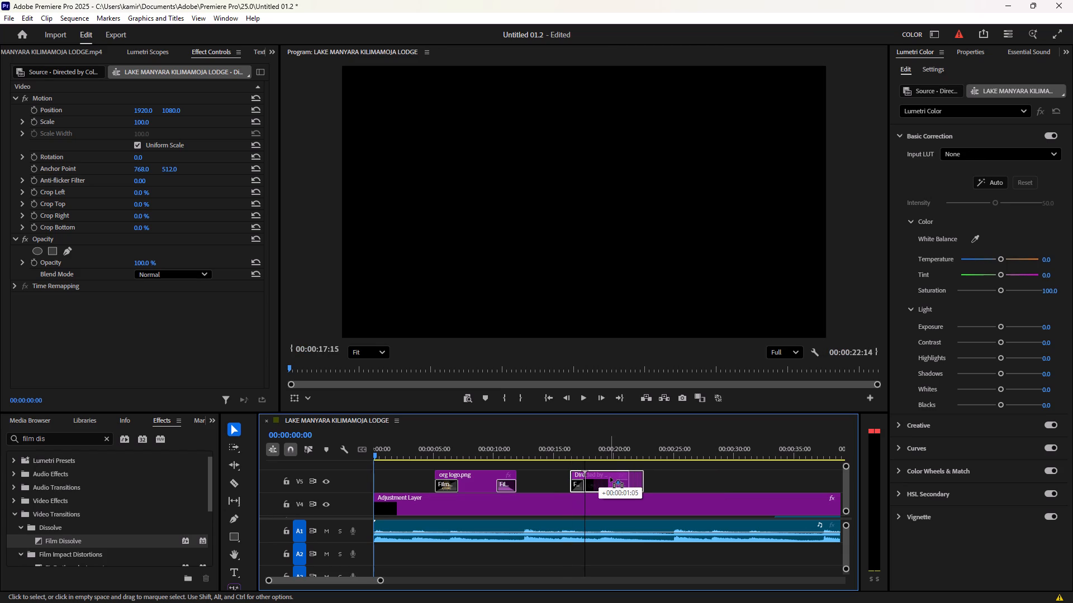
pyautogui.moveTo(610, 477); pyautogui.dragTo(611, 477)
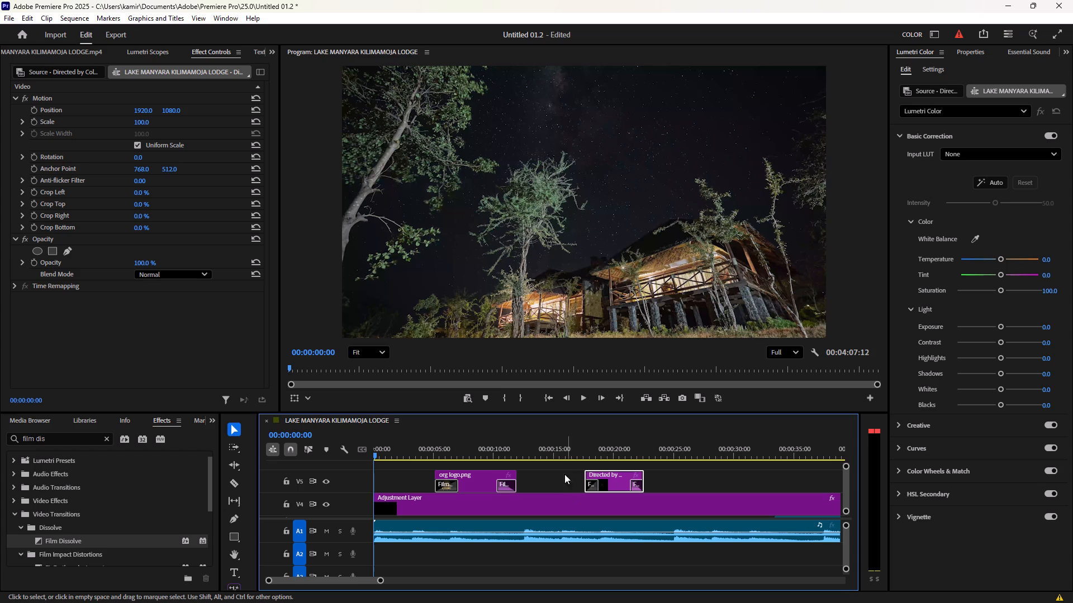
pyautogui.moveTo(618, 483); pyautogui.dragTo(630, 484)
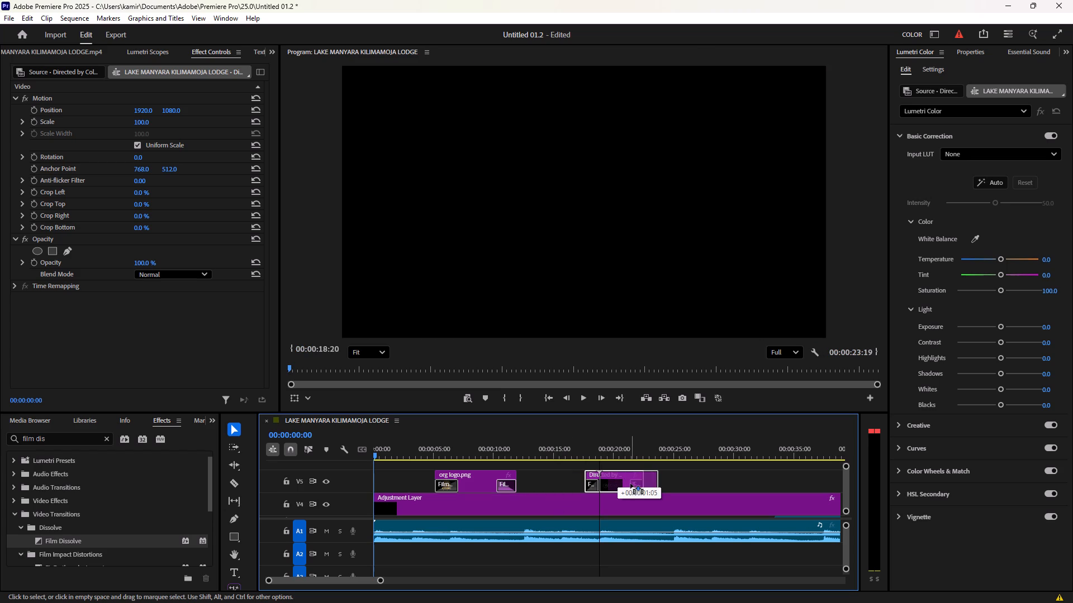
pyautogui.moveTo(630, 484); pyautogui.dragTo(631, 483)
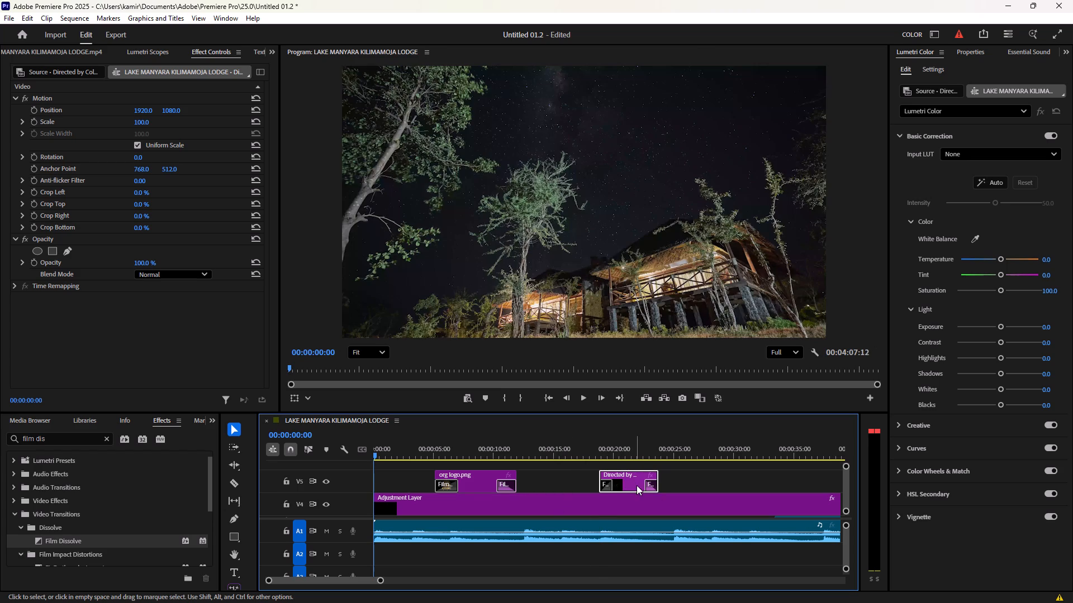
pyautogui.moveTo(626, 485); pyautogui.dragTo(634, 485)
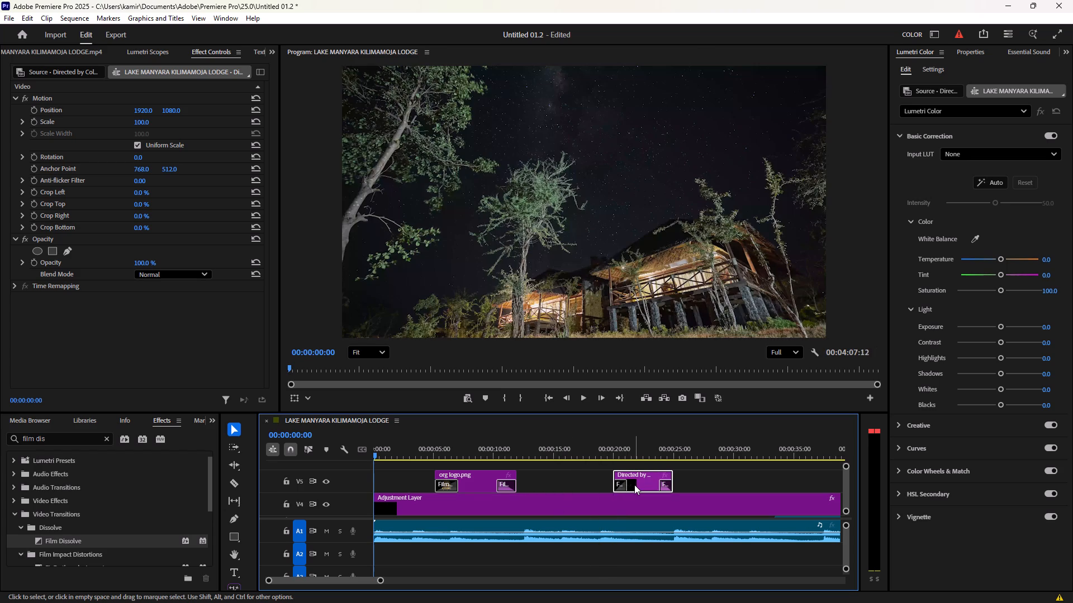
pyautogui.doubleClick(634, 485)
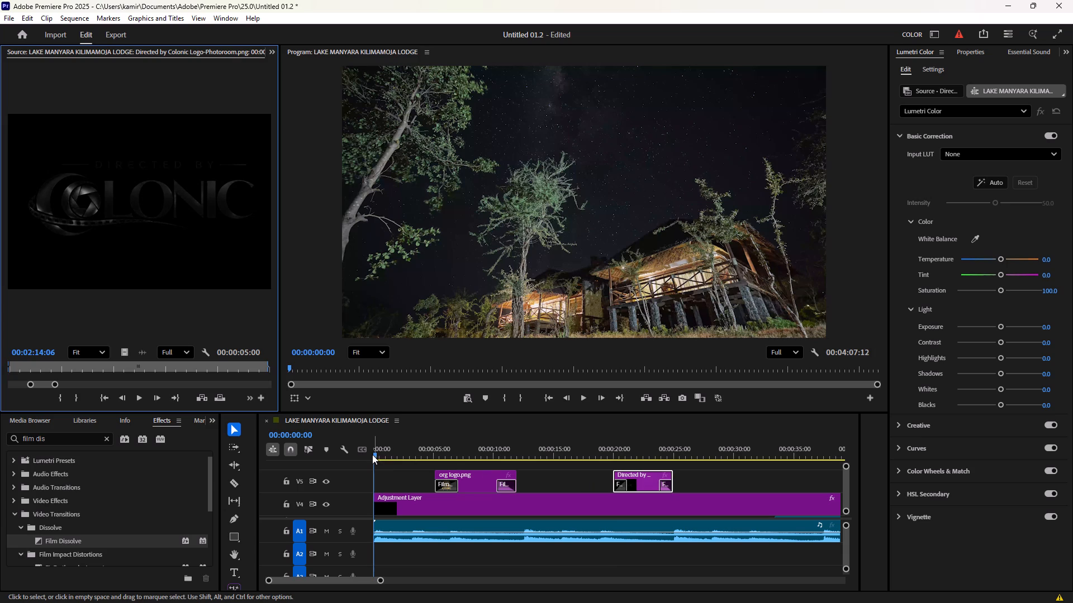
# Preview the sequence from the start through the Directed by logo to about 00:00:25, and park the playhead at 00:00:22:00.
pyautogui.moveTo(374, 453); pyautogui.dragTo(523, 463)
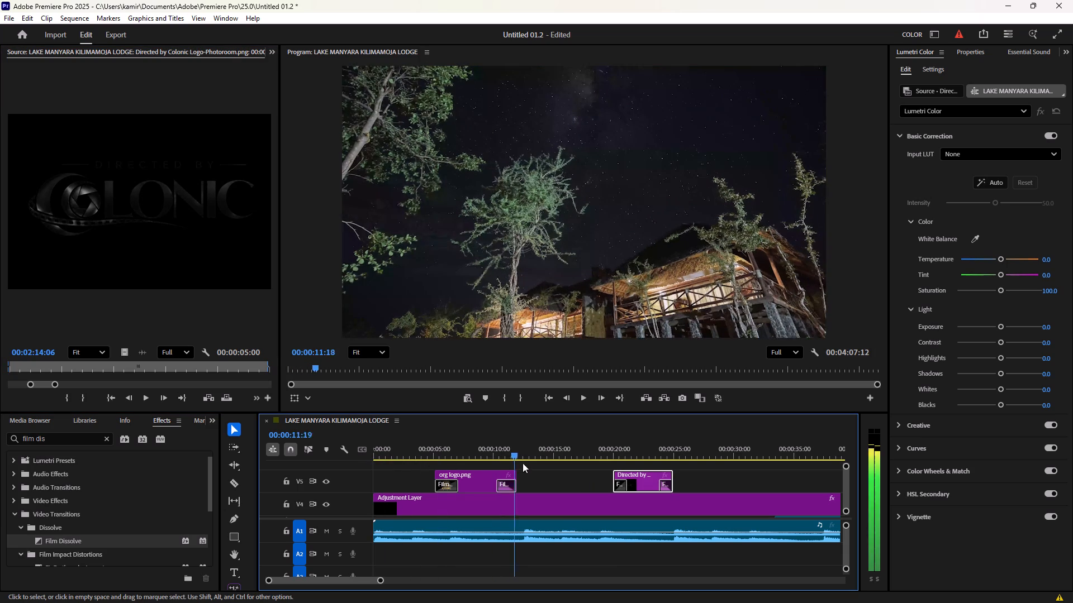
pyautogui.moveTo(523, 463); pyautogui.dragTo(634, 471)
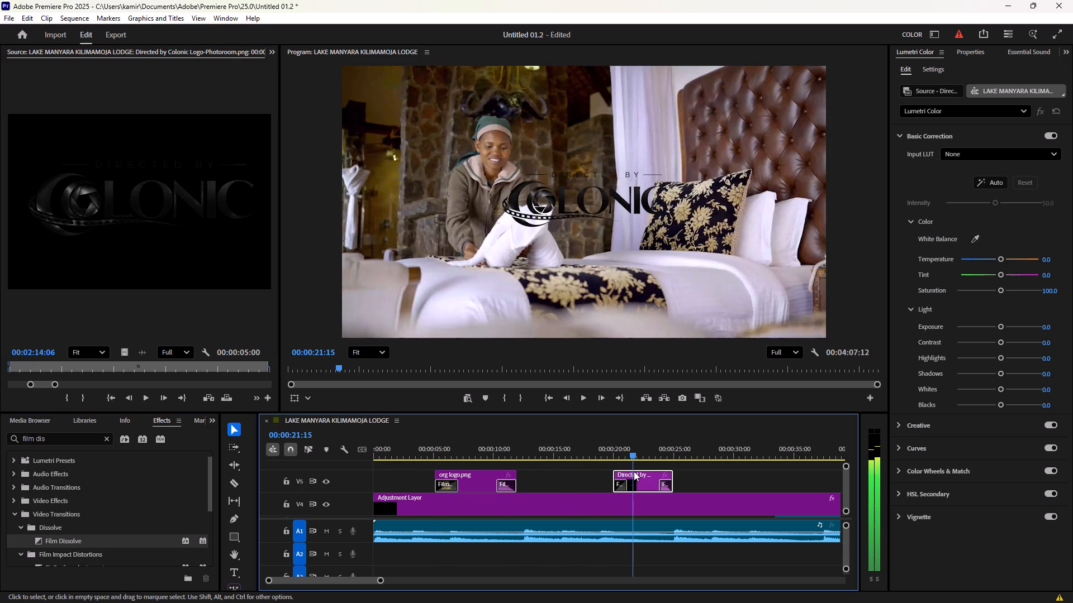
pyautogui.moveTo(634, 471); pyautogui.dragTo(643, 470)
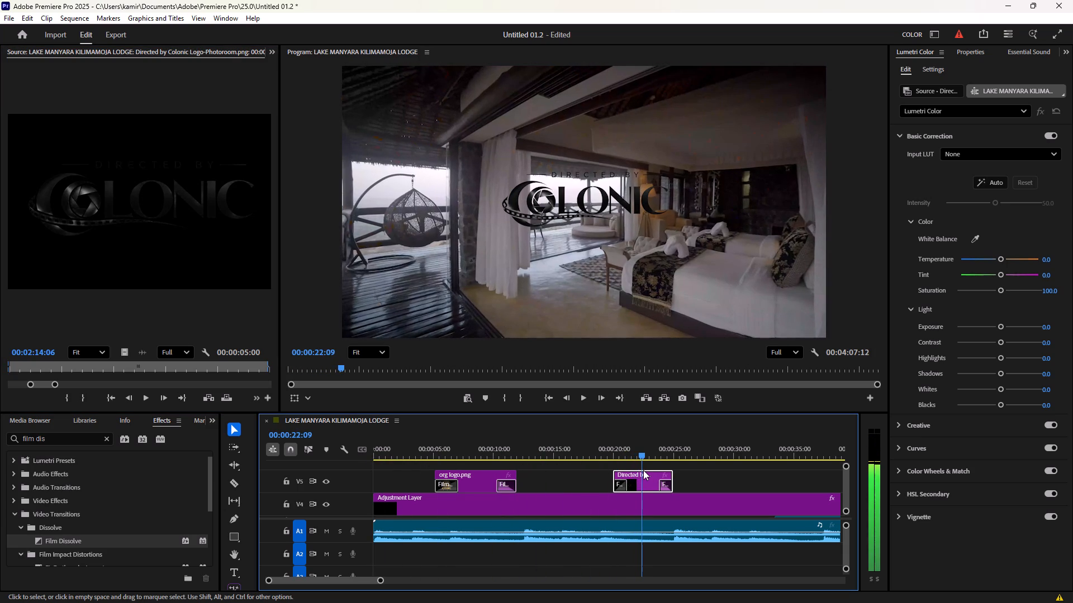
pyautogui.moveTo(643, 470); pyautogui.dragTo(677, 463)
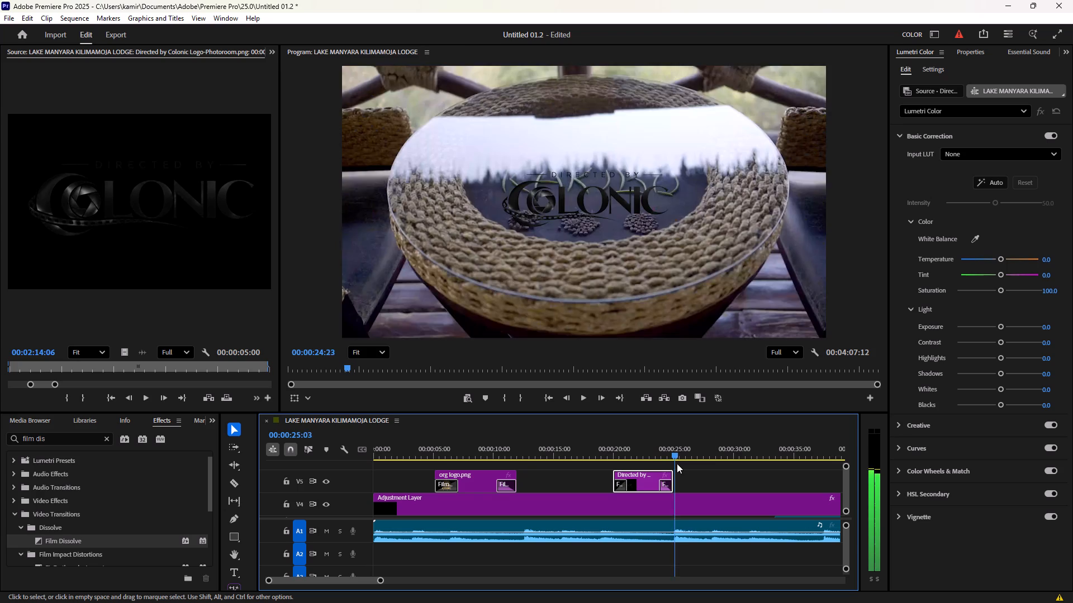
pyautogui.moveTo(677, 463); pyautogui.dragTo(656, 465)
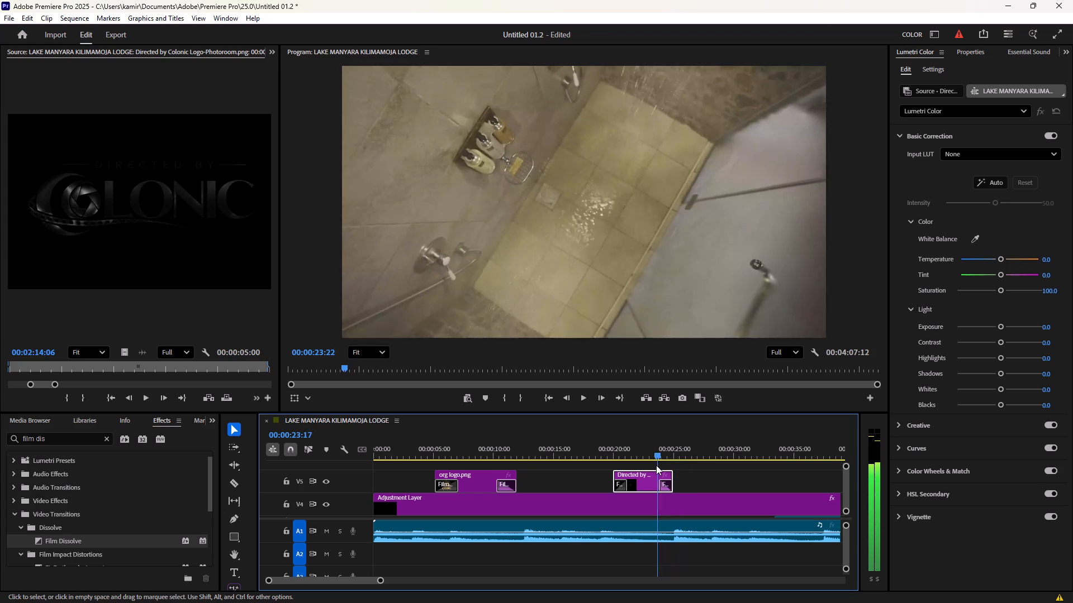
pyautogui.moveTo(656, 465); pyautogui.dragTo(639, 465)
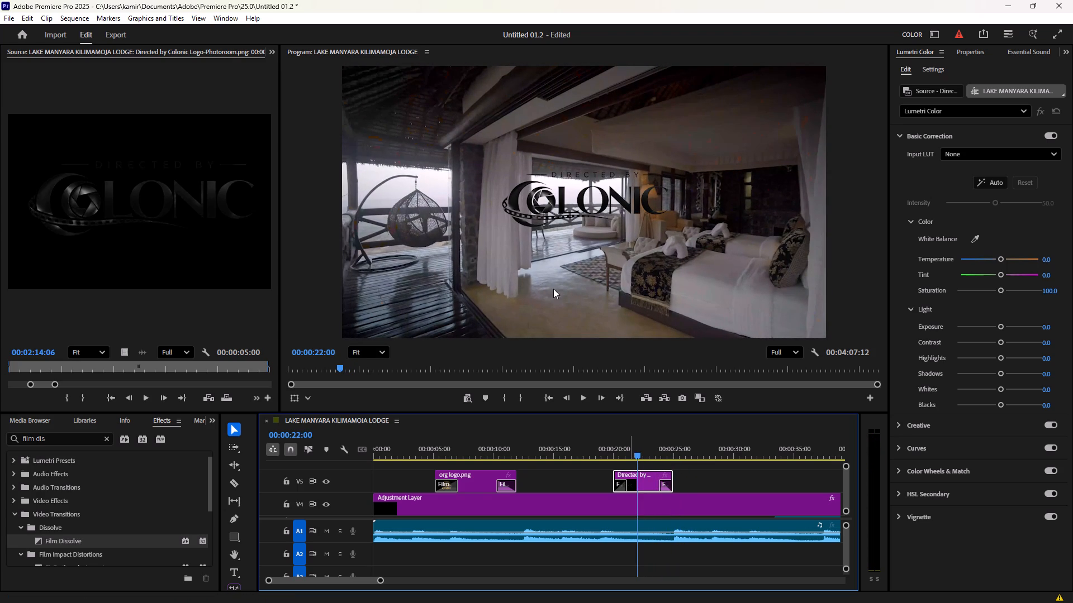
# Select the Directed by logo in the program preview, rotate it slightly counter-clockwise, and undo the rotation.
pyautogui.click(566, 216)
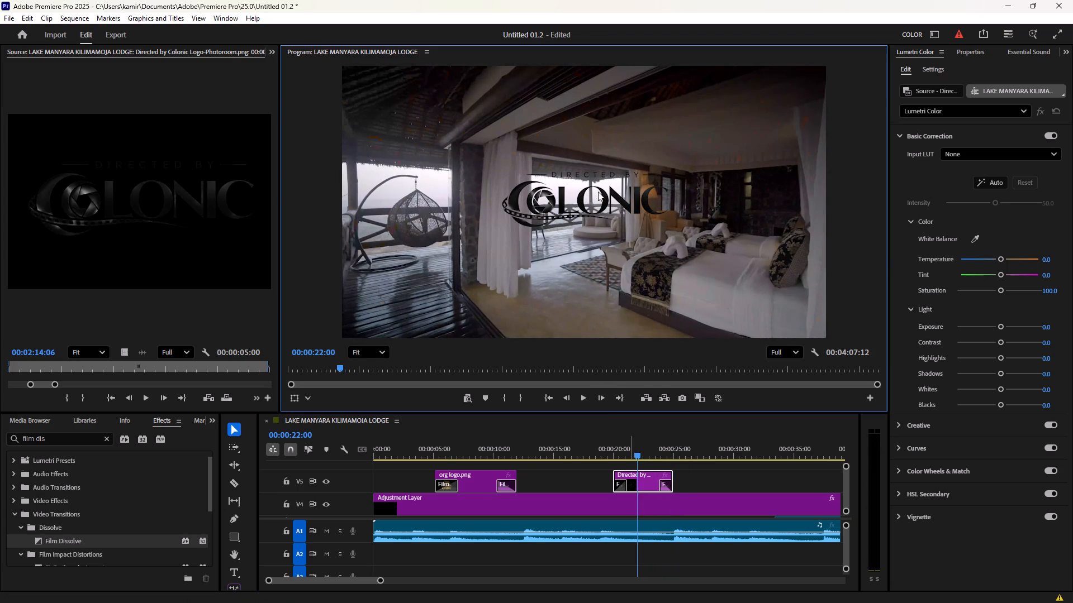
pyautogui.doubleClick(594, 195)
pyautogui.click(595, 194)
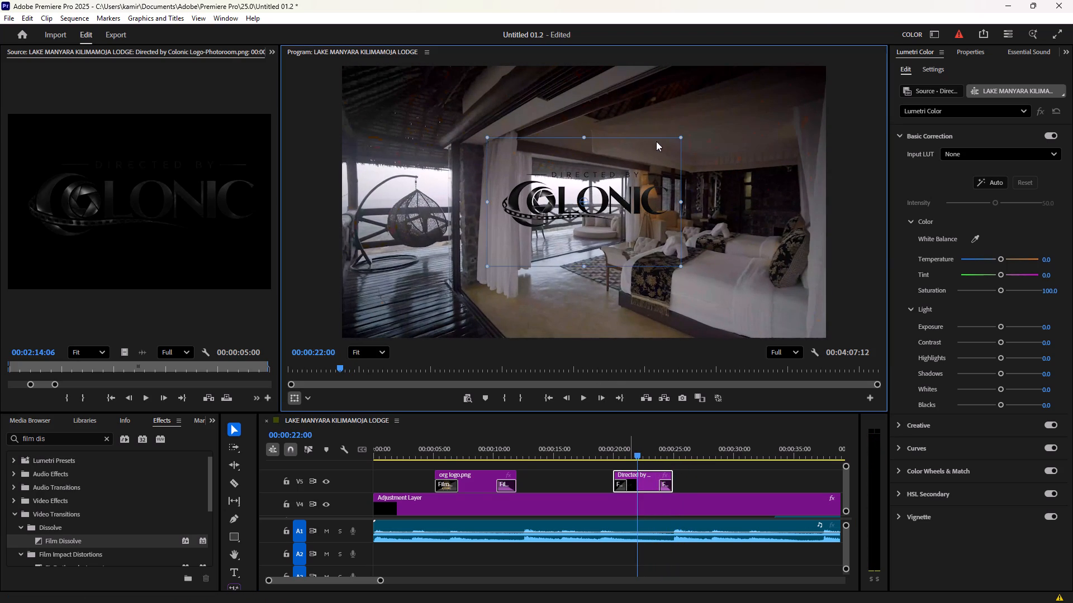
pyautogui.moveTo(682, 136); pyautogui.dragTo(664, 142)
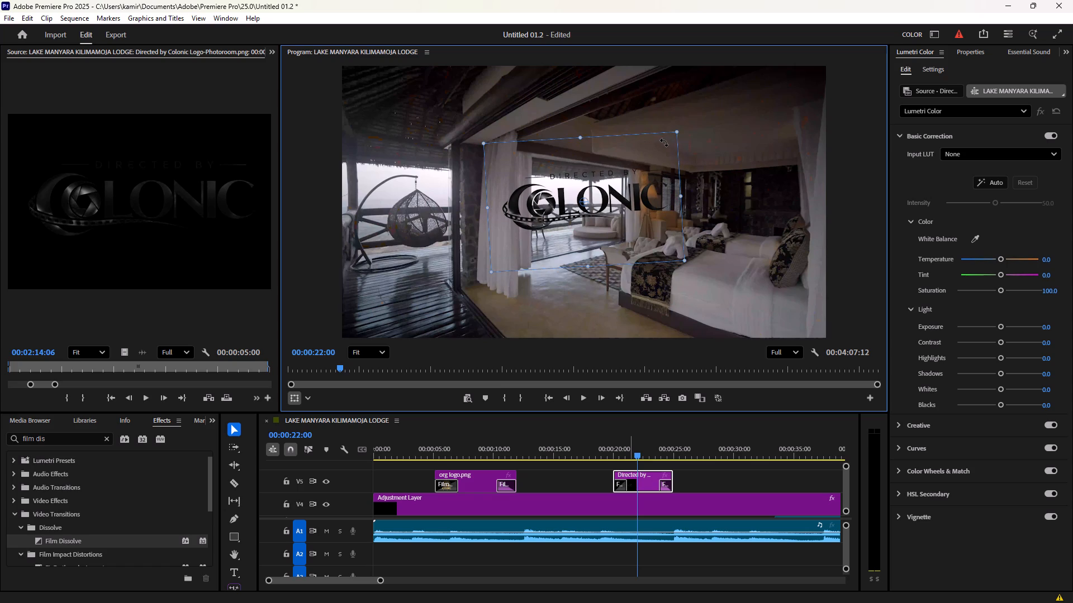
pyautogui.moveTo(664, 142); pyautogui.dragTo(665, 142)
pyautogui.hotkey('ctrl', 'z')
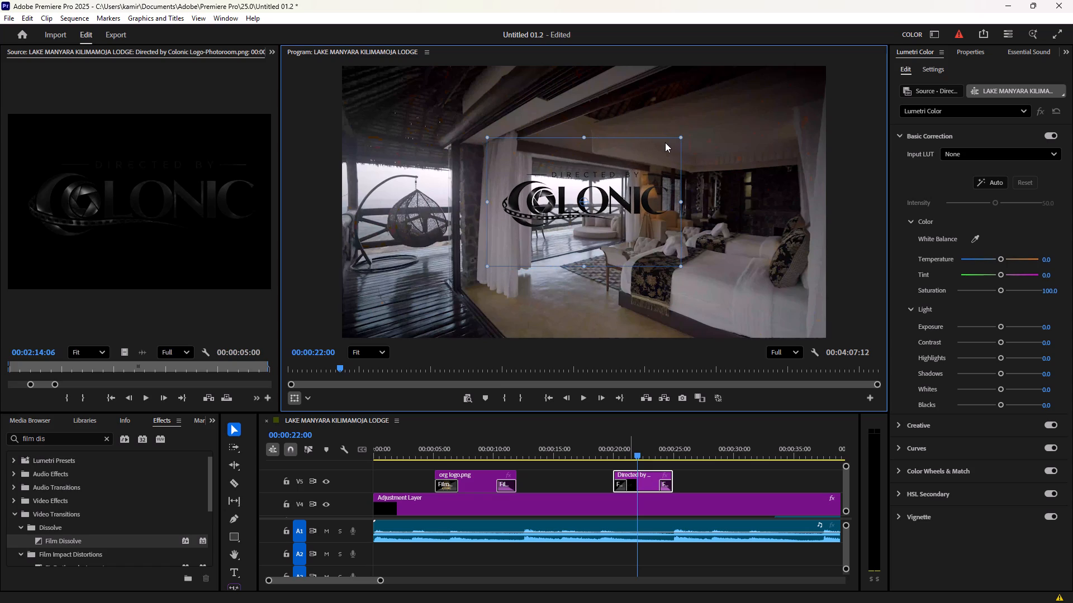
# Scale the Directed by logo down to about half its size and move it to the bottom centre of the video frame.
pyautogui.moveTo(682, 138); pyautogui.dragTo(657, 162)
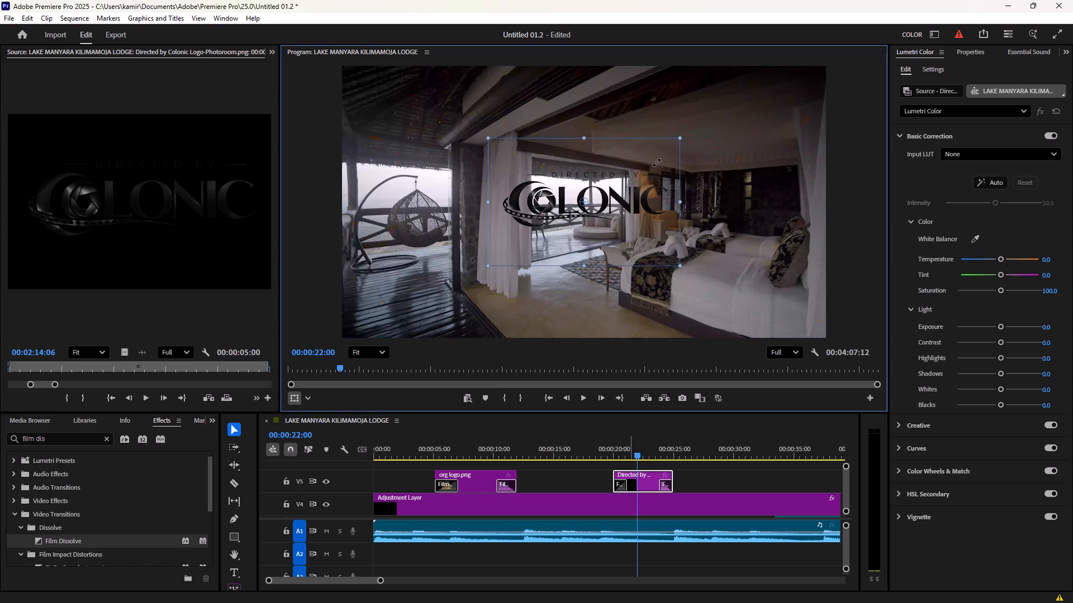
pyautogui.moveTo(657, 162); pyautogui.dragTo(661, 170)
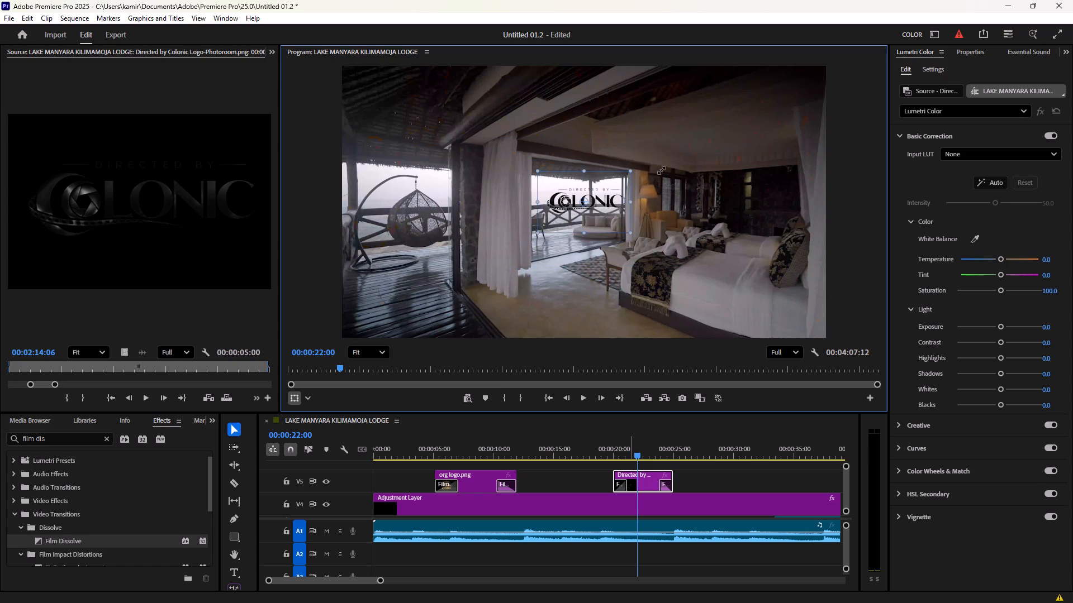
pyautogui.moveTo(661, 170); pyautogui.dragTo(663, 170)
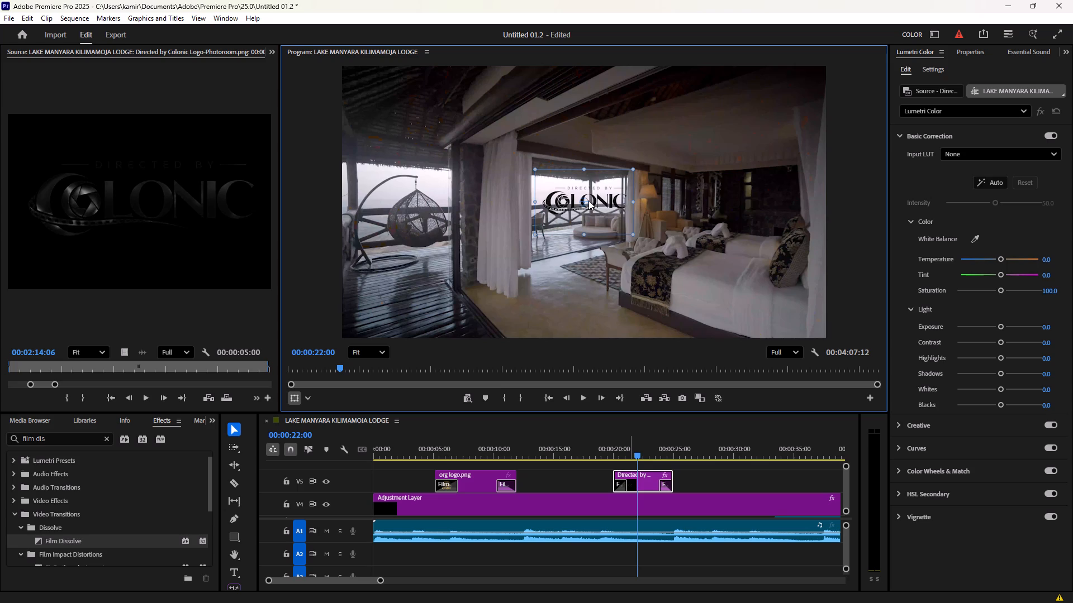
pyautogui.moveTo(588, 200); pyautogui.dragTo(629, 285)
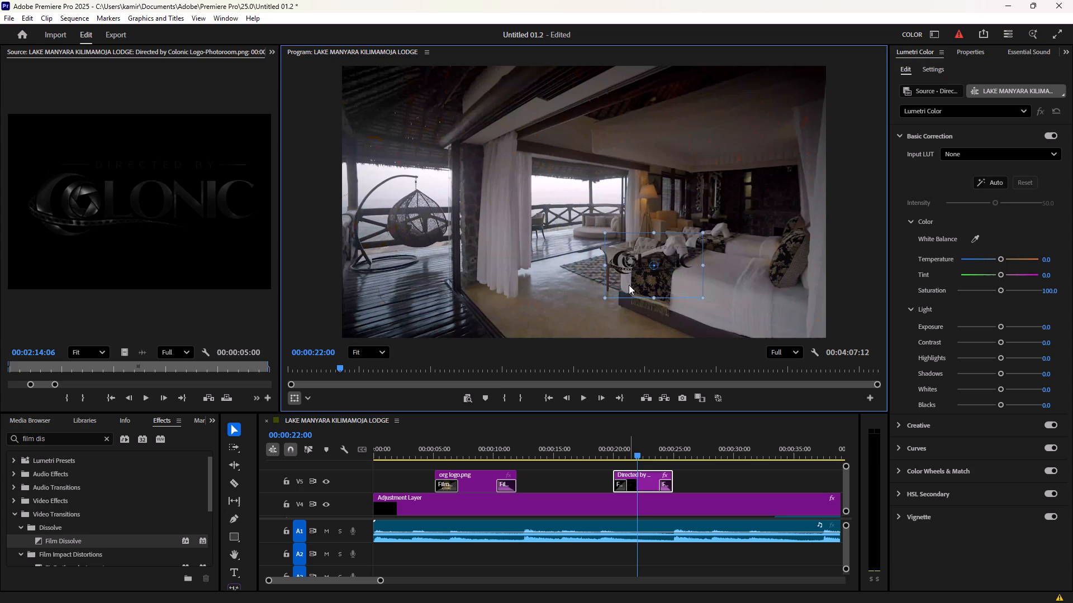
pyautogui.moveTo(629, 285); pyautogui.dragTo(573, 304)
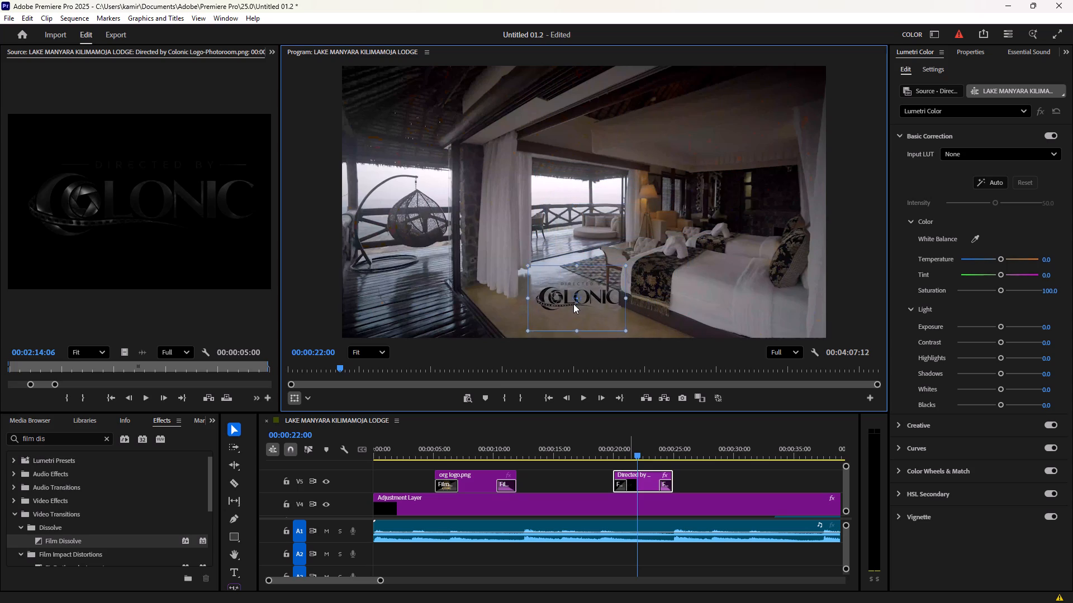
pyautogui.moveTo(573, 304); pyautogui.dragTo(563, 316)
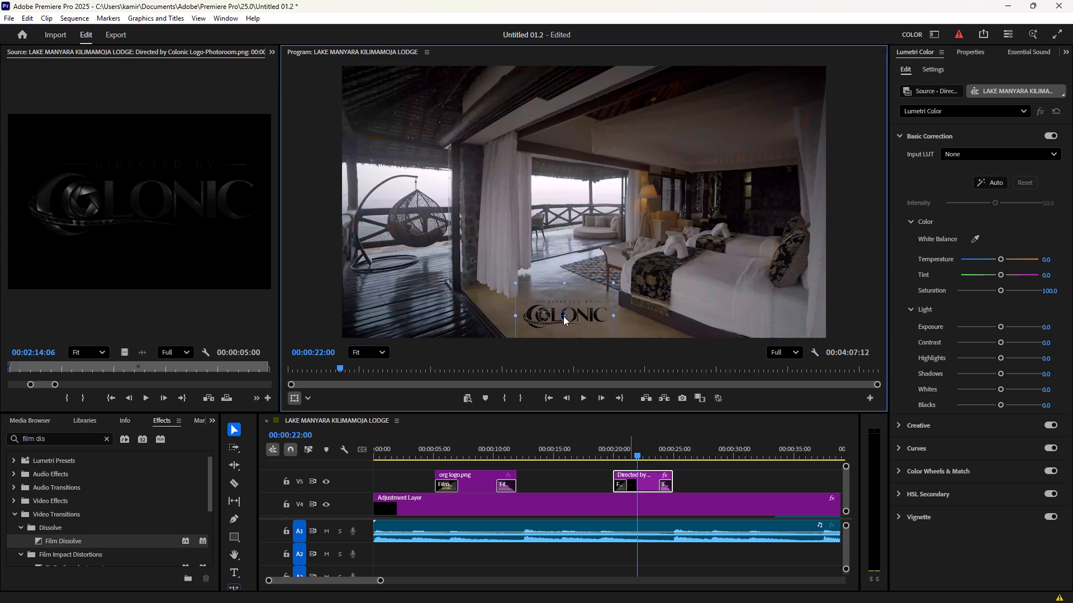
pyautogui.moveTo(563, 316); pyautogui.dragTo(562, 316)
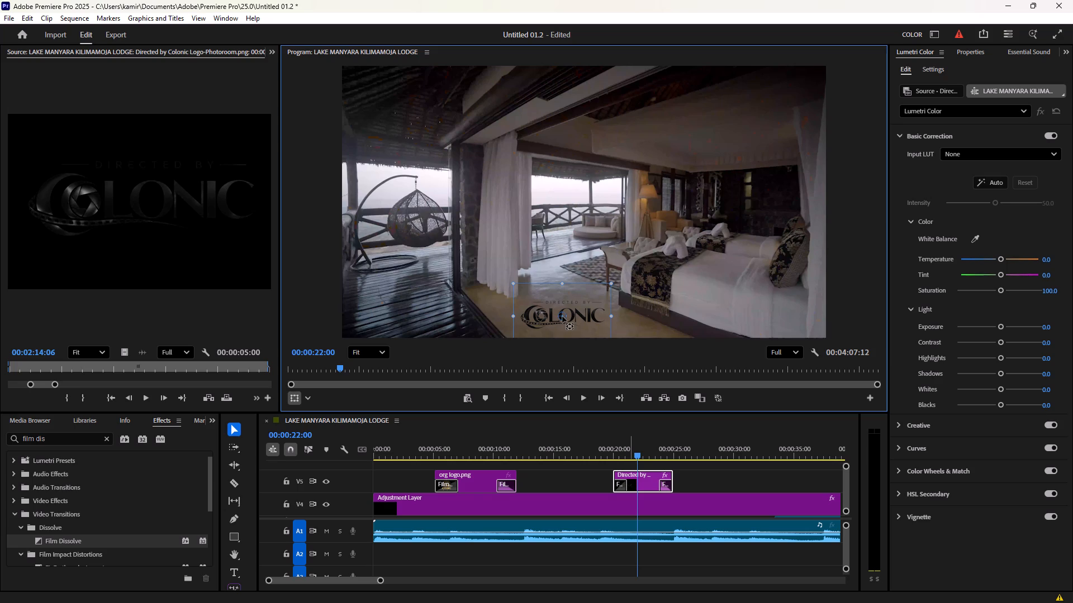
pyautogui.click(636, 312)
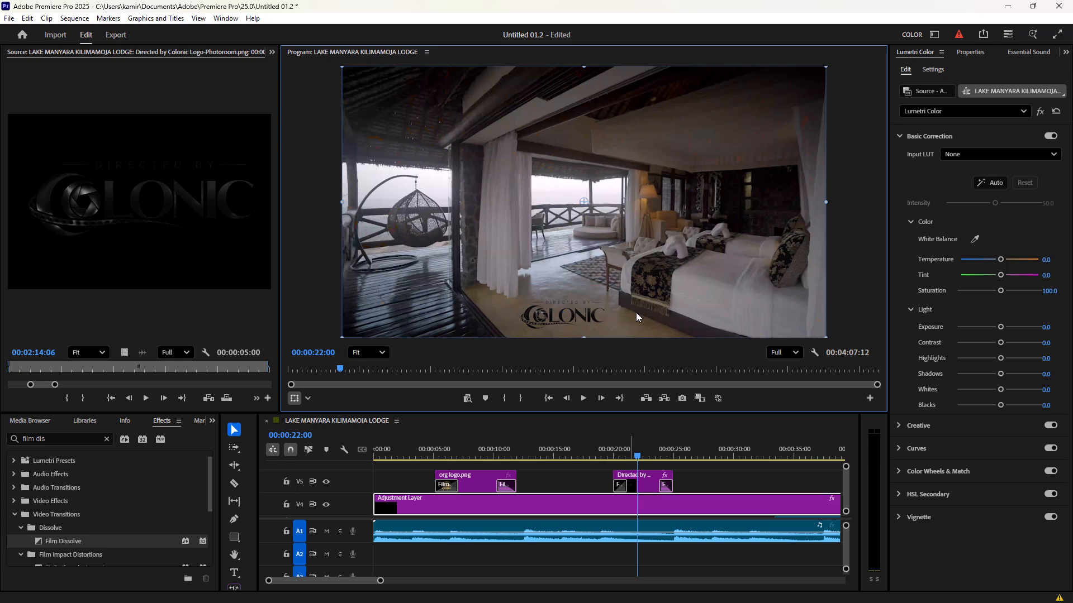
# Slightly lengthen the Film Dissolve transitions at the start and end of the Directed by logo clip on V5.
pyautogui.click(645, 478)
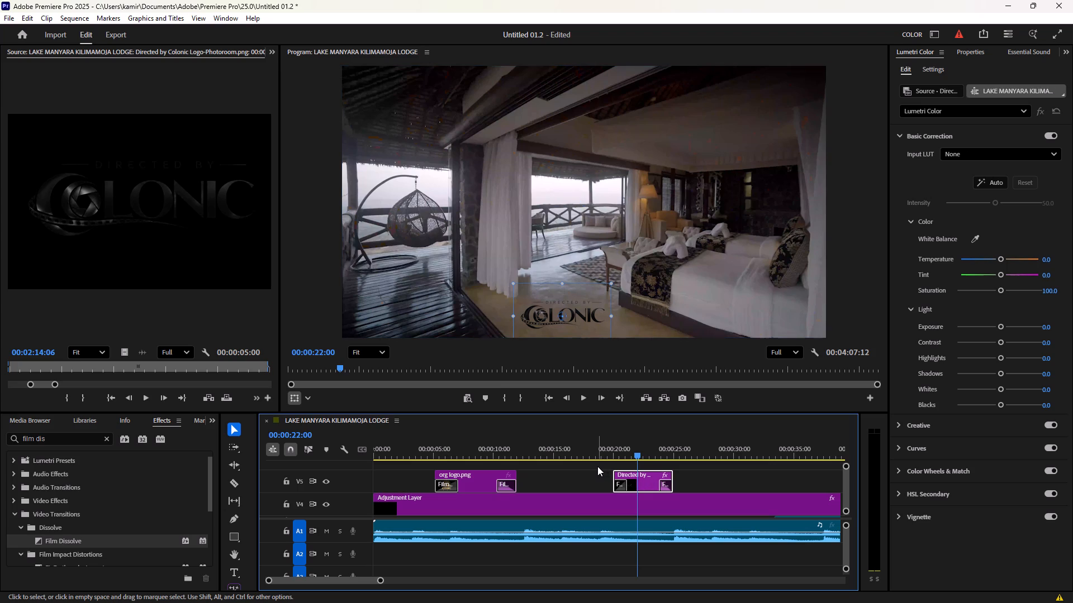
pyautogui.scroll(-3, 597, 466)
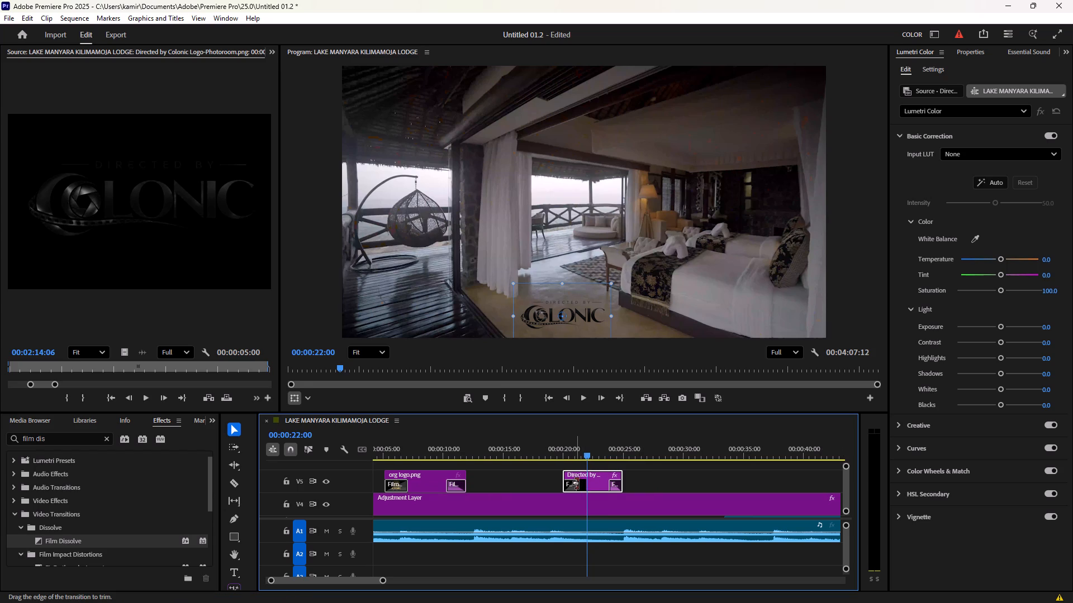
pyautogui.click(577, 483)
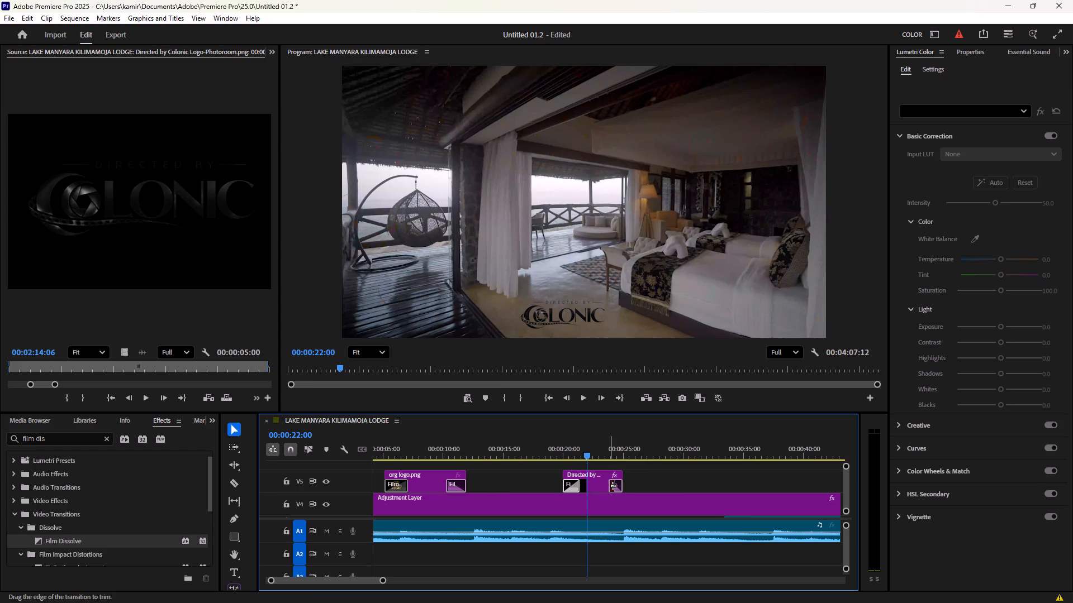
pyautogui.click(610, 486)
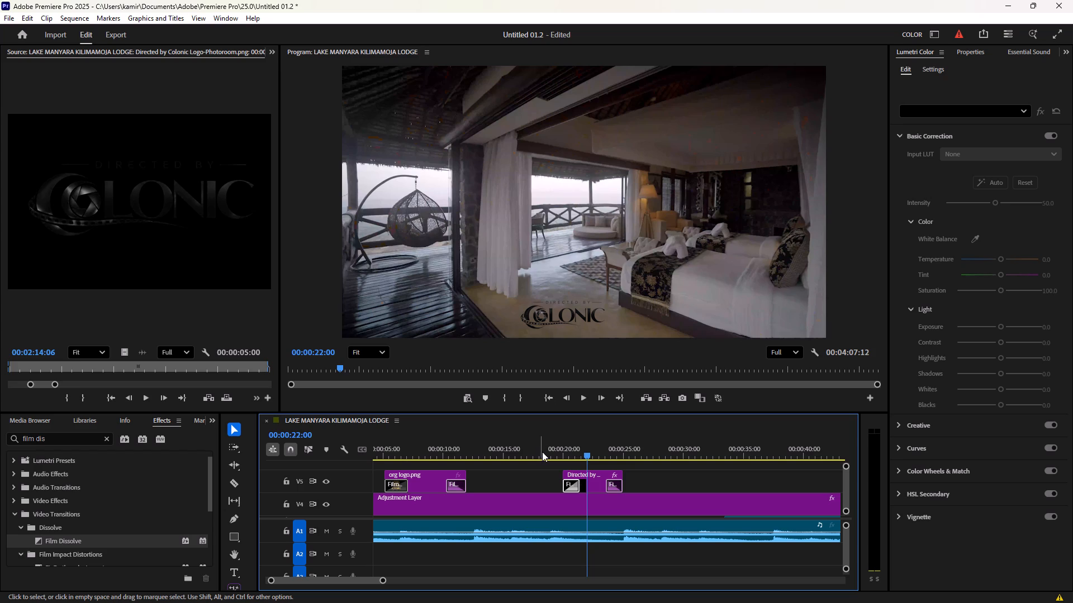
# Return the playhead to 00:00:00:00 and try to play the sequence from the start to review the logos.
pyautogui.moveTo(587, 456); pyautogui.dragTo(521, 458)
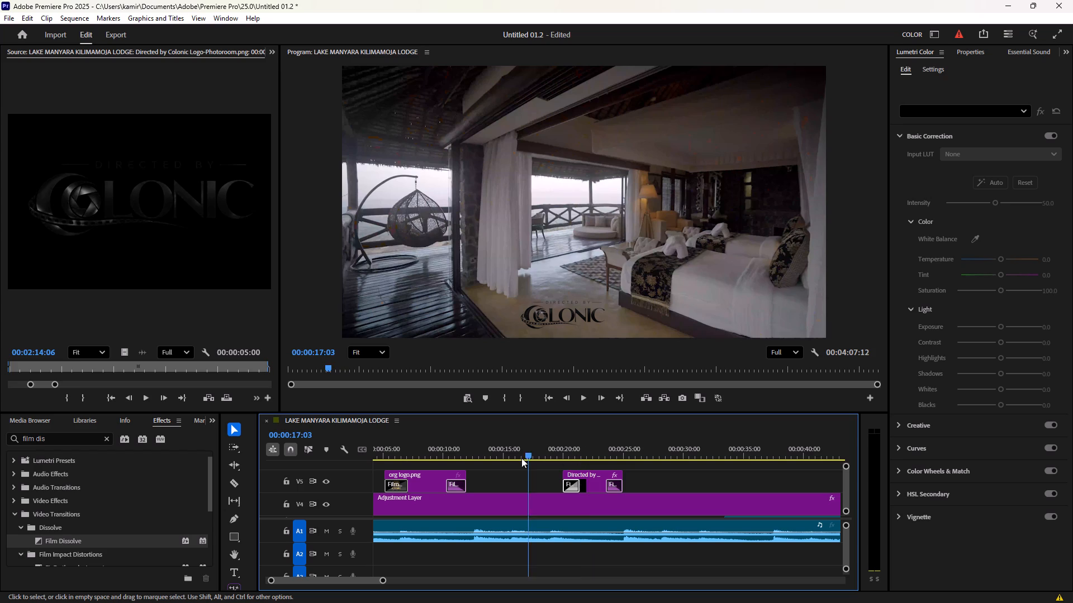
pyautogui.moveTo(521, 458); pyautogui.dragTo(388, 457)
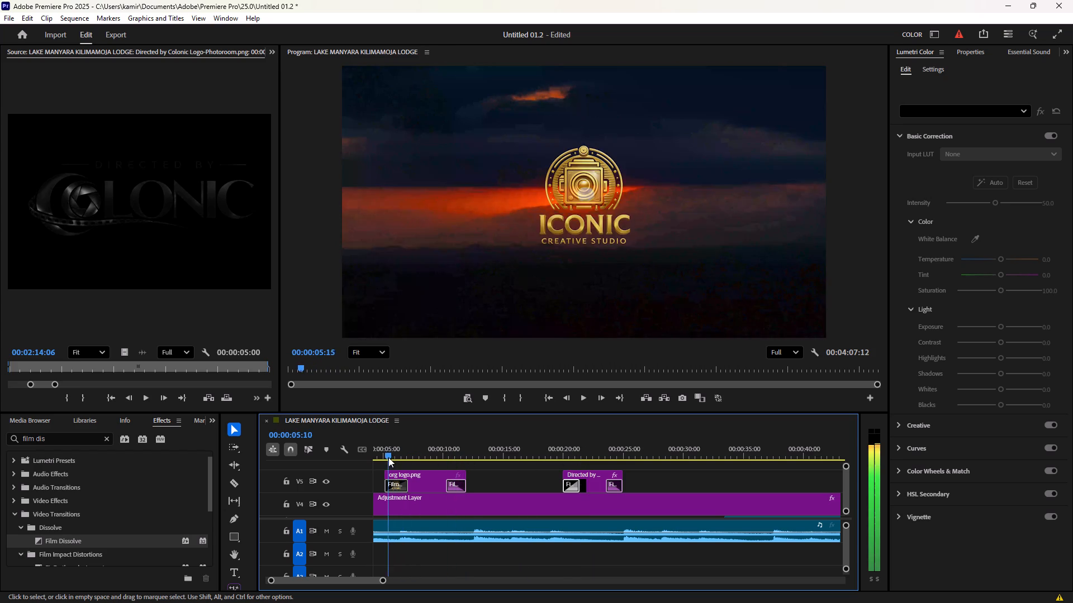
pyautogui.moveTo(388, 457); pyautogui.dragTo(325, 439)
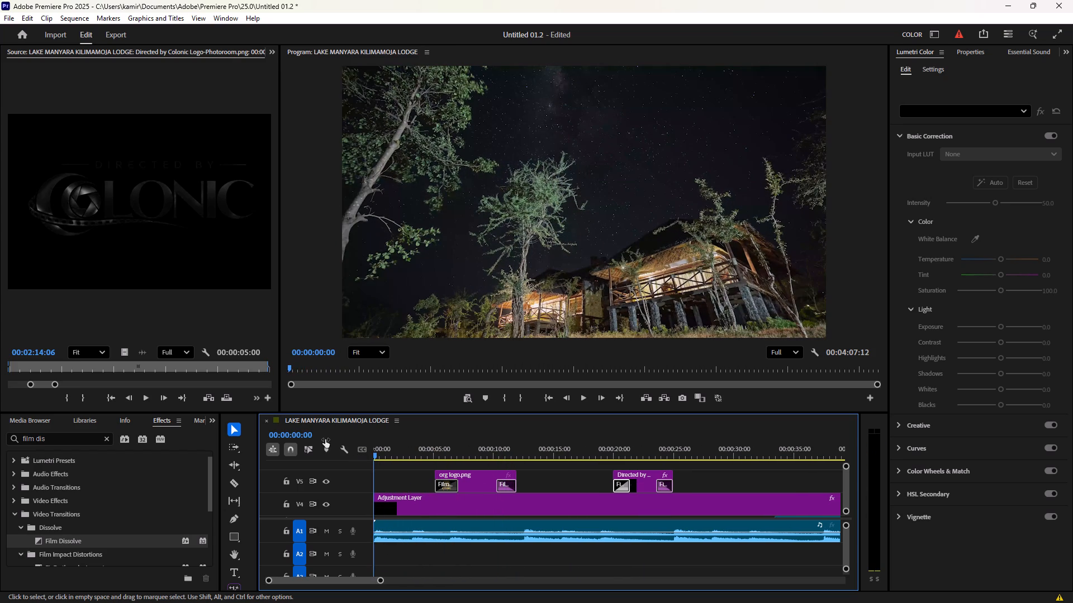
pyautogui.press('space')
pyautogui.press('space')
pyautogui.press('space')
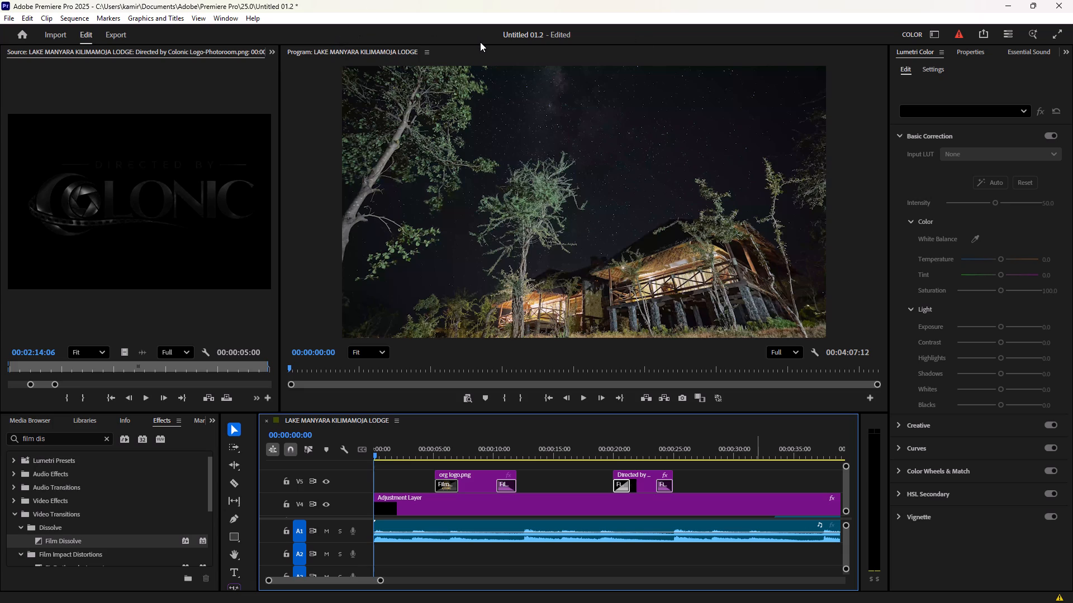
pyautogui.scroll(-1, 481, 42)
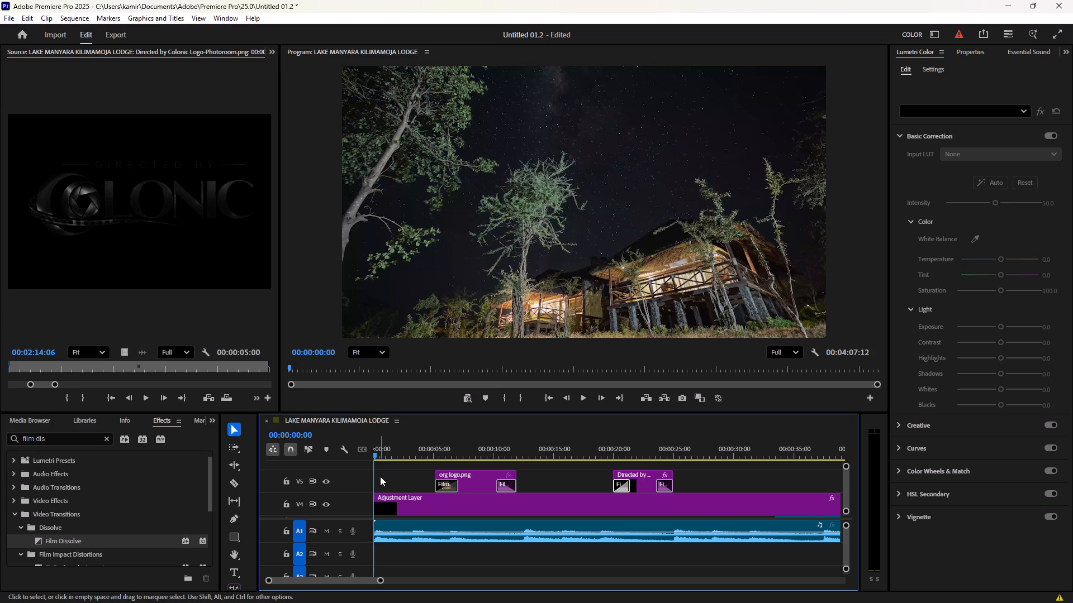
pyautogui.press('space')
pyautogui.press('space')
pyautogui.click(586, 399)
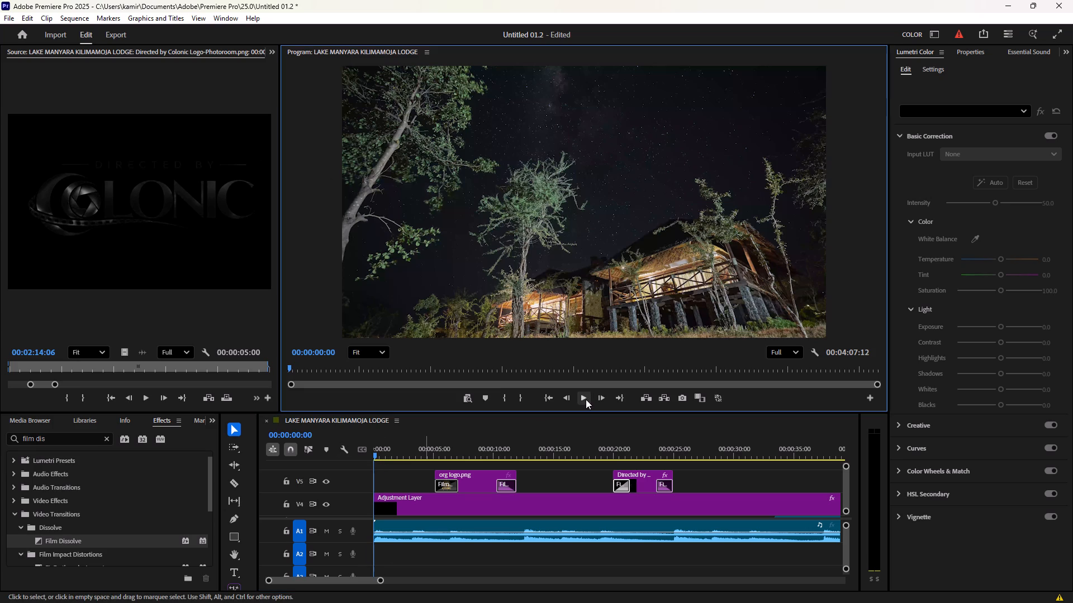
pyautogui.click(586, 399)
pyautogui.tripleClick(586, 399)
pyautogui.doubleClick(586, 399)
pyautogui.moveTo(373, 456); pyautogui.dragTo(363, 441)
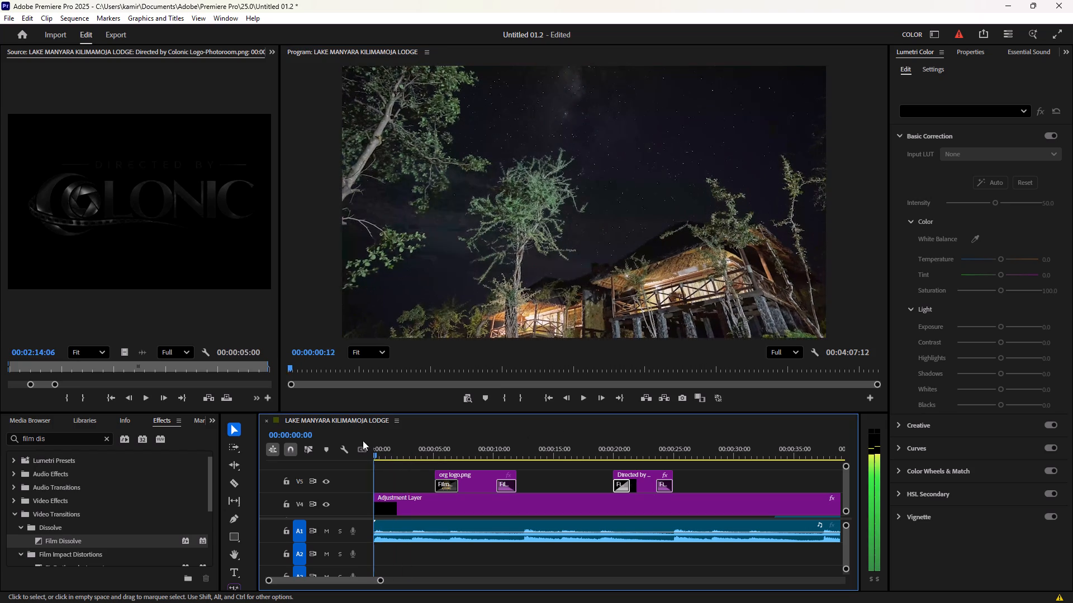
pyautogui.moveTo(363, 441); pyautogui.dragTo(348, 432)
pyautogui.click(588, 400)
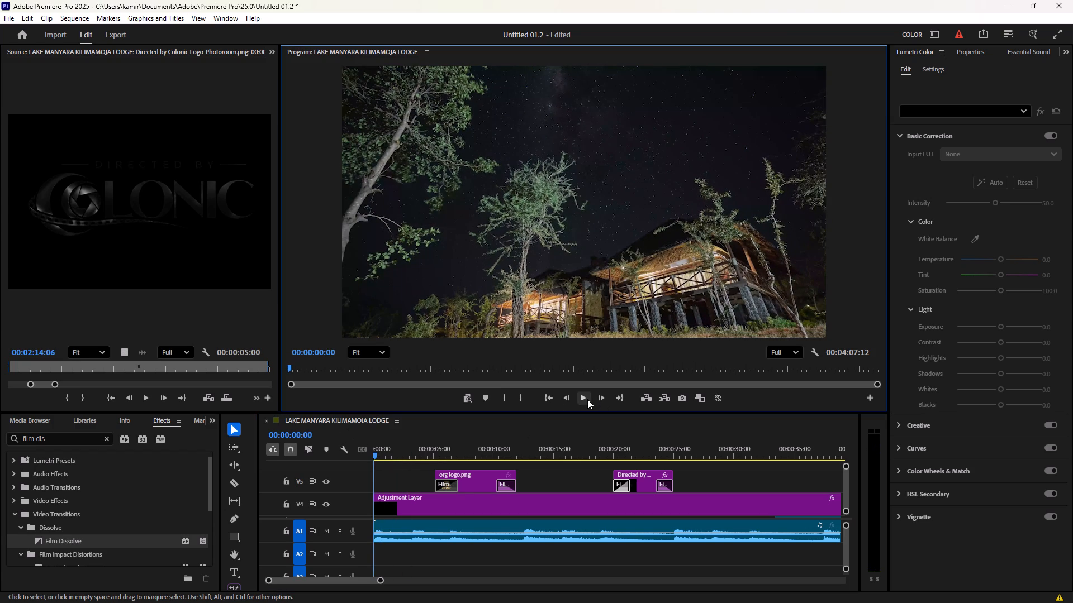
pyautogui.click(587, 399)
# Apply the automatic Lumetri Basic Correction to the adjustment layer on V4.
pyautogui.click(455, 503)
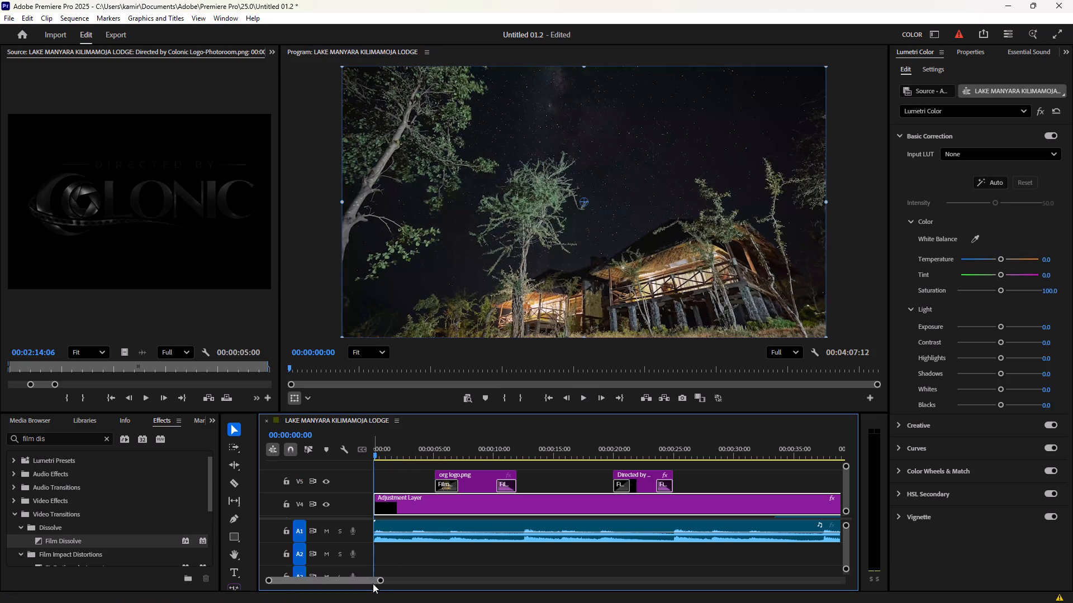
pyautogui.moveTo(382, 579); pyautogui.dragTo(406, 577)
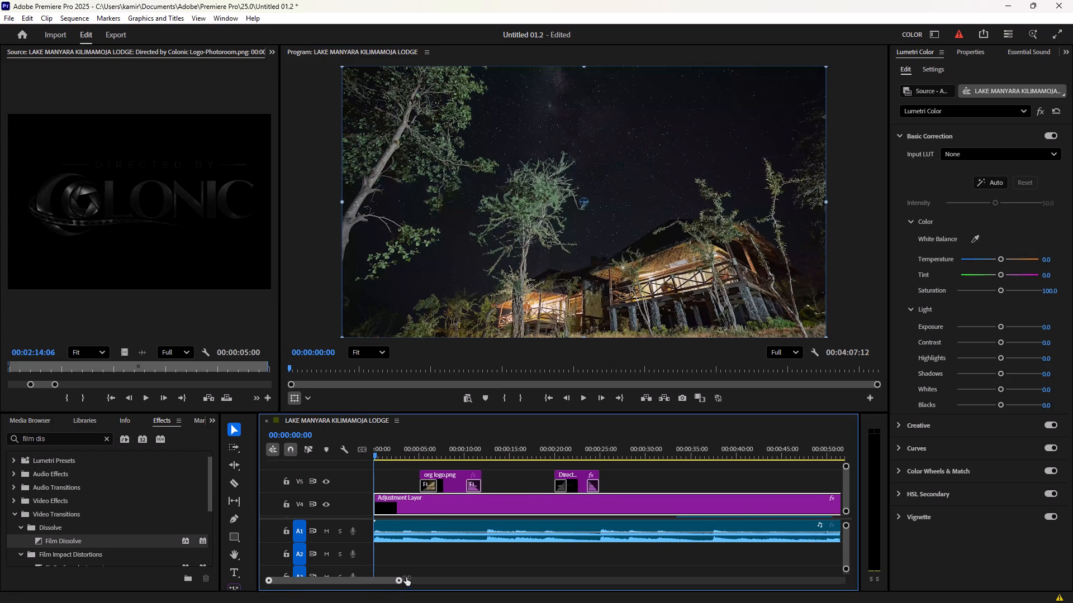
pyautogui.moveTo(406, 577); pyautogui.dragTo(576, 602)
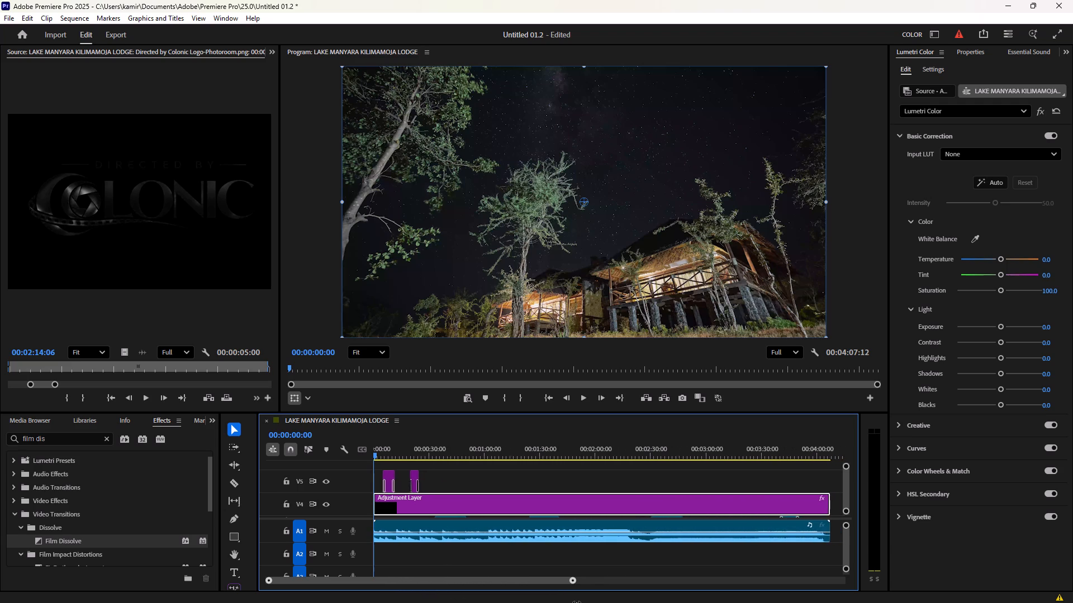
pyautogui.moveTo(576, 602); pyautogui.dragTo(603, 602)
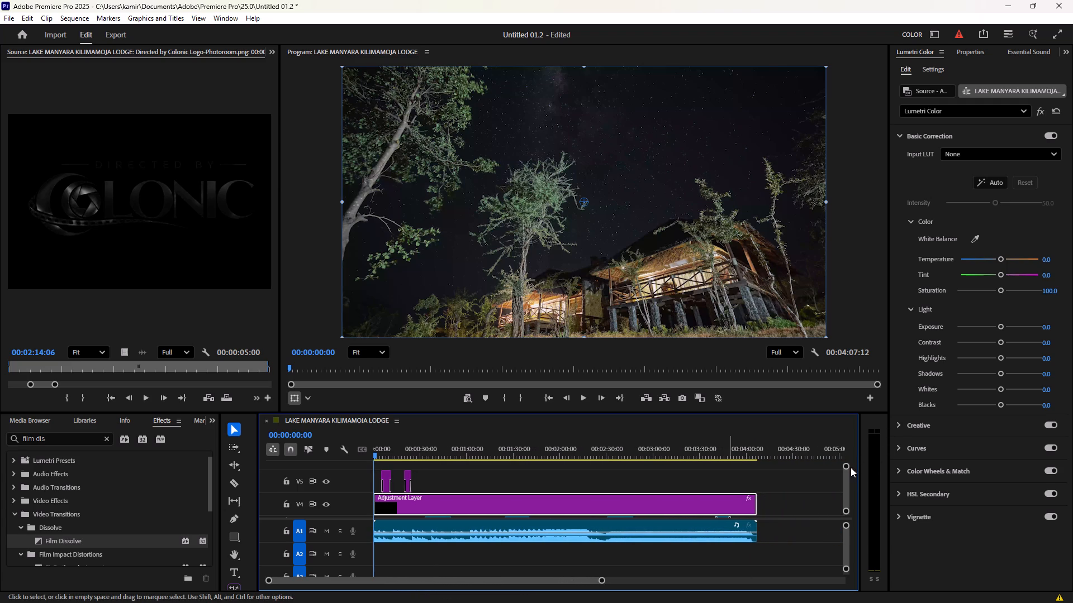
pyautogui.click(846, 468)
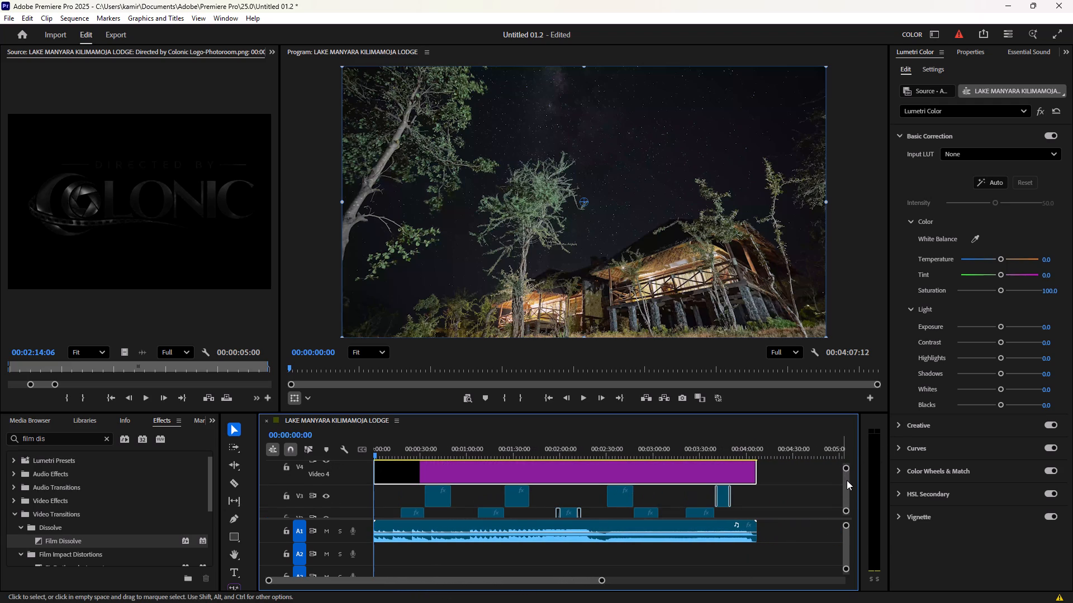
pyautogui.moveTo(847, 481); pyautogui.dragTo(848, 492)
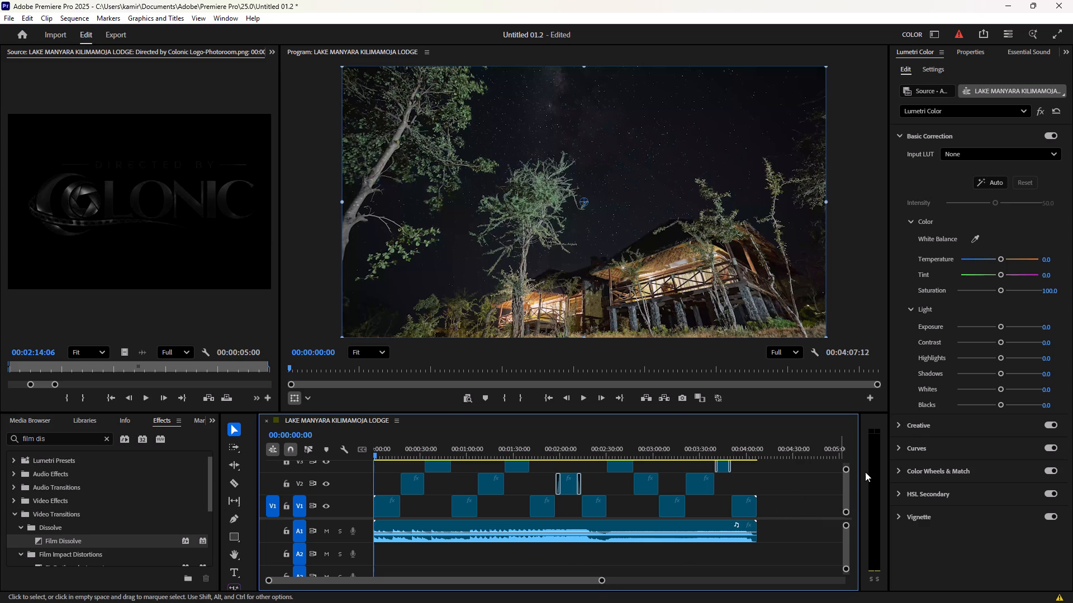
pyautogui.moveTo(846, 468); pyautogui.dragTo(847, 461)
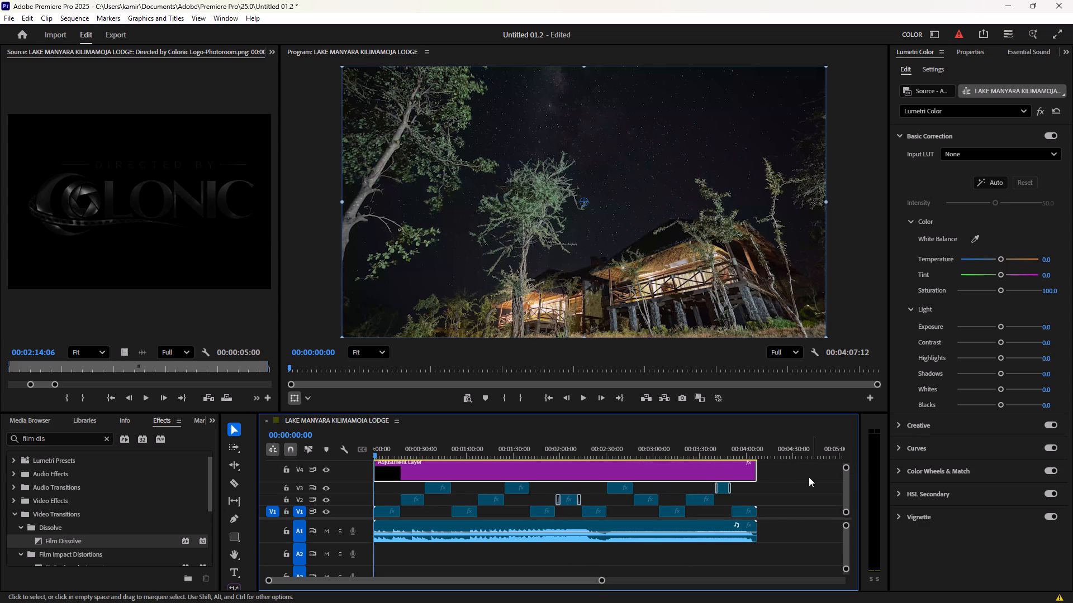
pyautogui.click(553, 467)
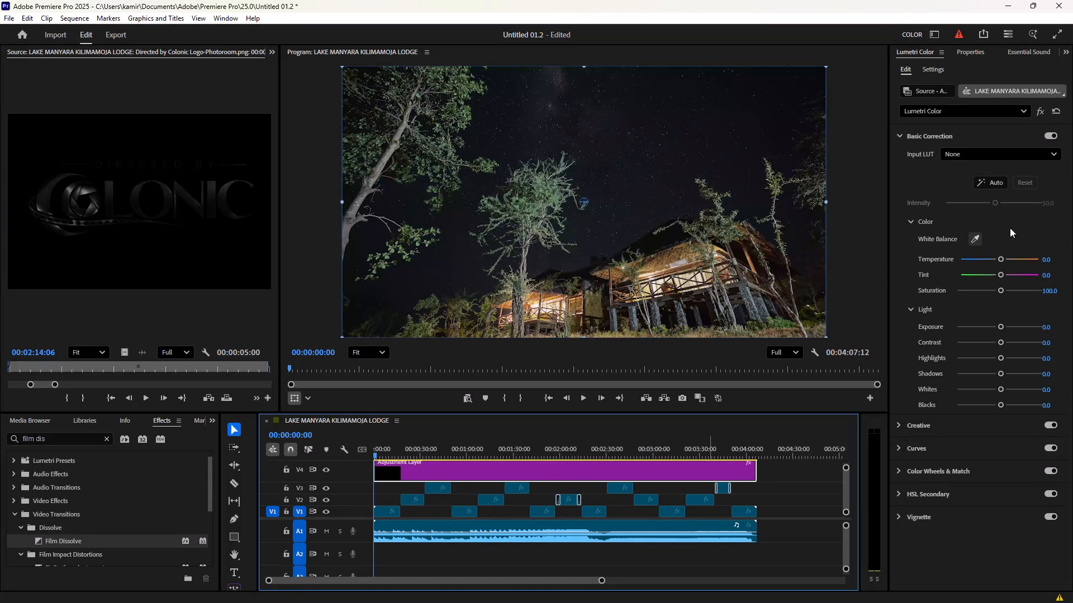
pyautogui.click(998, 179)
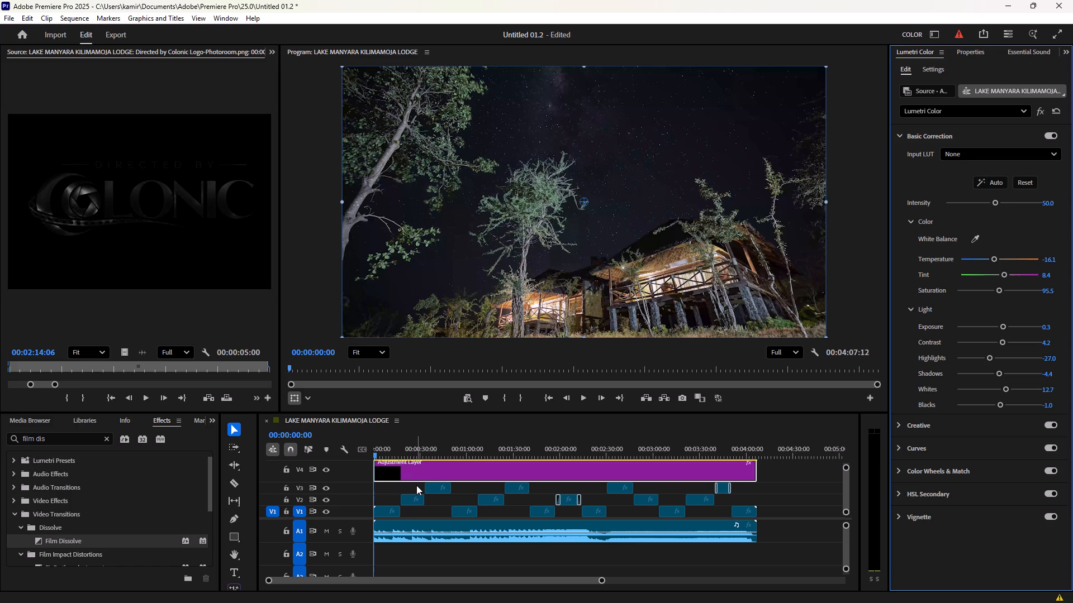
# Try to play the sequence from 00:00:00:00 to review the colour correction.
pyautogui.click(589, 401)
pyautogui.click(579, 400)
pyautogui.tripleClick(581, 398)
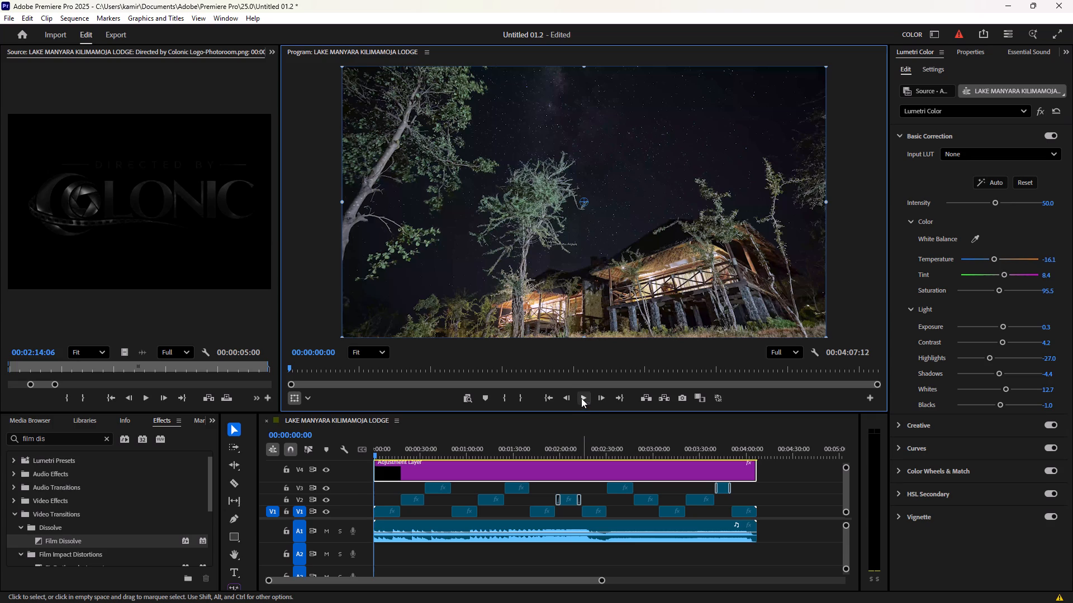
pyautogui.click(581, 398)
pyautogui.click(581, 397)
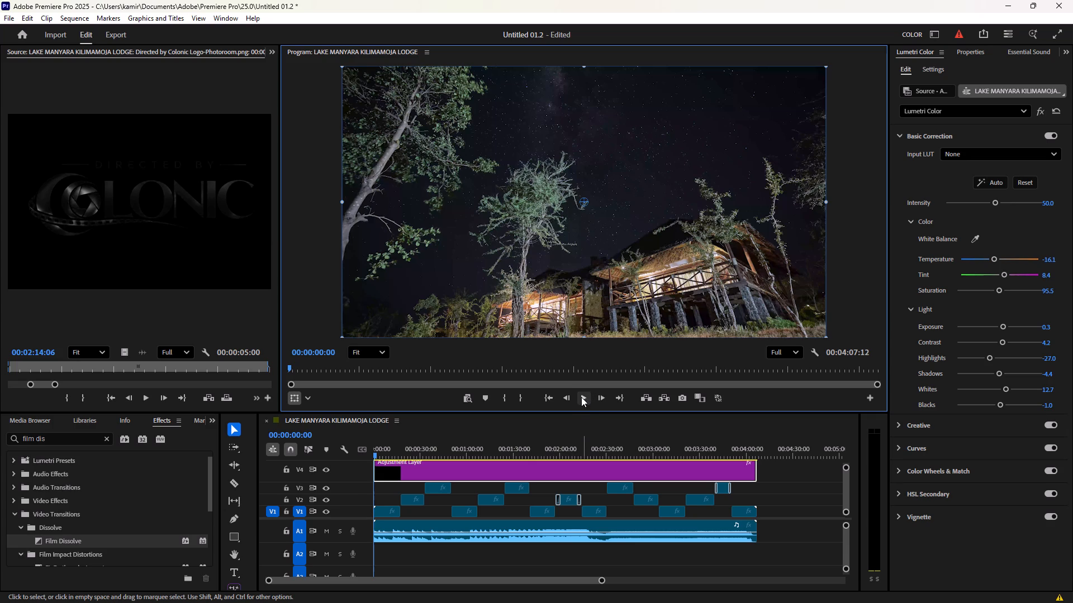
# Try to play the sequence from 00:00:00:00 in the Program monitor to review the colour-corrected video.
pyautogui.click(581, 397)
pyautogui.click(581, 397)
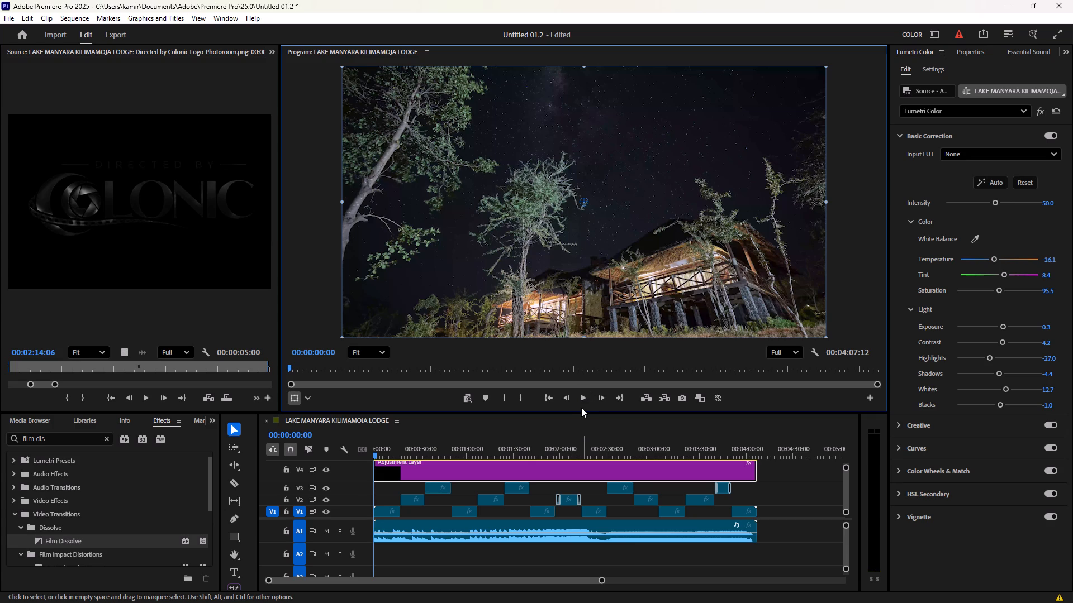
pyautogui.click(581, 408)
pyautogui.click(582, 401)
pyautogui.press('space')
pyautogui.press('space')
pyautogui.press('space')
pyautogui.press('space')
pyautogui.press('space')
pyautogui.press('space')
pyautogui.press('space')
pyautogui.click(305, 299)
pyautogui.tripleClick(305, 299)
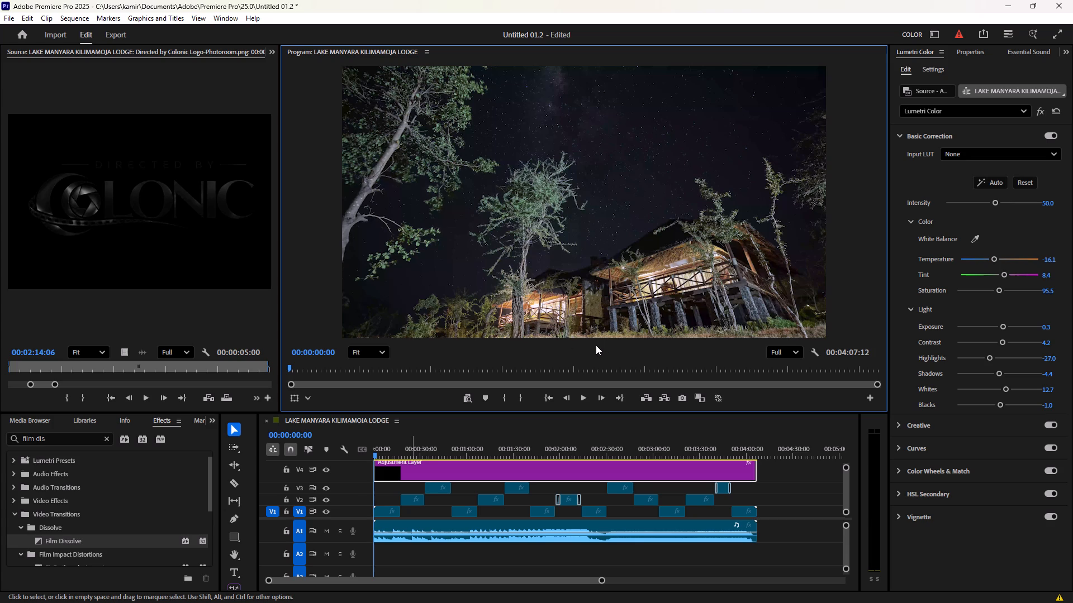
# Restart the Windows graphics driver and try playing the sequence again.
pyautogui.hotkey('ctrl', 'shift', 'b')
pyautogui.hotkey('ctrl', 'shift', 'b')
pyautogui.press('ctrl+shift+super+b')
pyautogui.press('ctrl+shift+super+b')
pyautogui.press('ctrl+shift+super+b')
pyautogui.press('ctrl+shift+super+b')
pyautogui.click(582, 396)
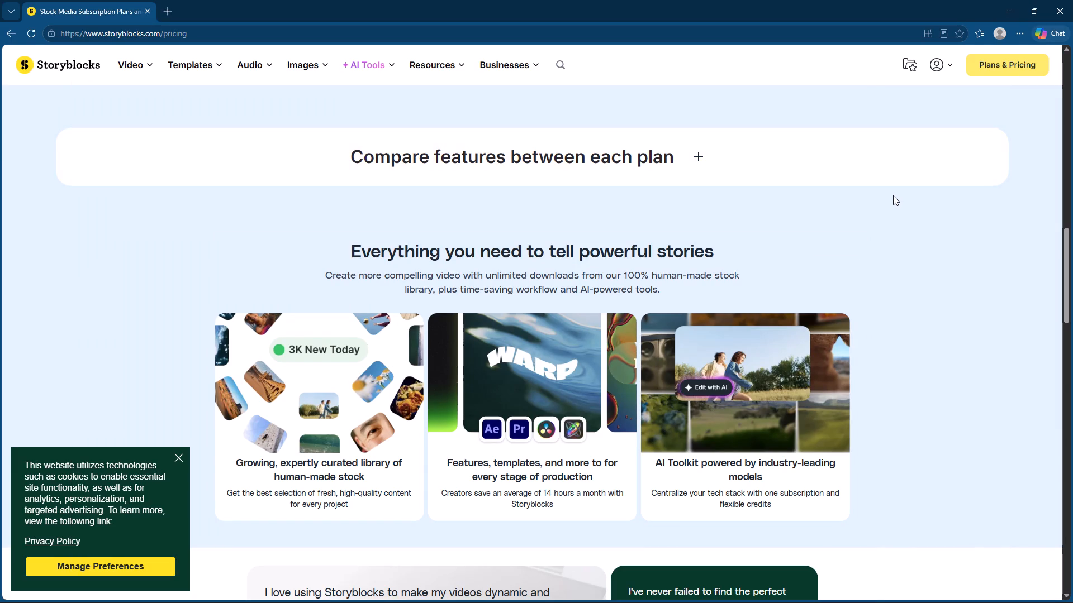
# In Microsoft Edge, look through the Storyblocks pricing page and its subscription plans.
pyautogui.scroll(-5, 595, 371)
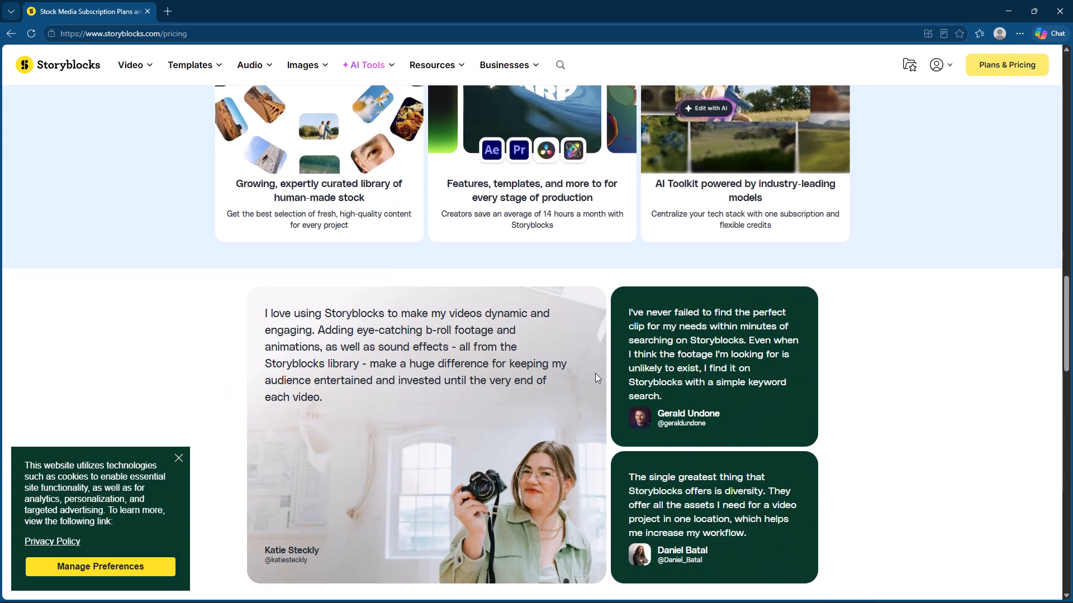
pyautogui.scroll(-4, 595, 373)
pyautogui.scroll(18, 595, 373)
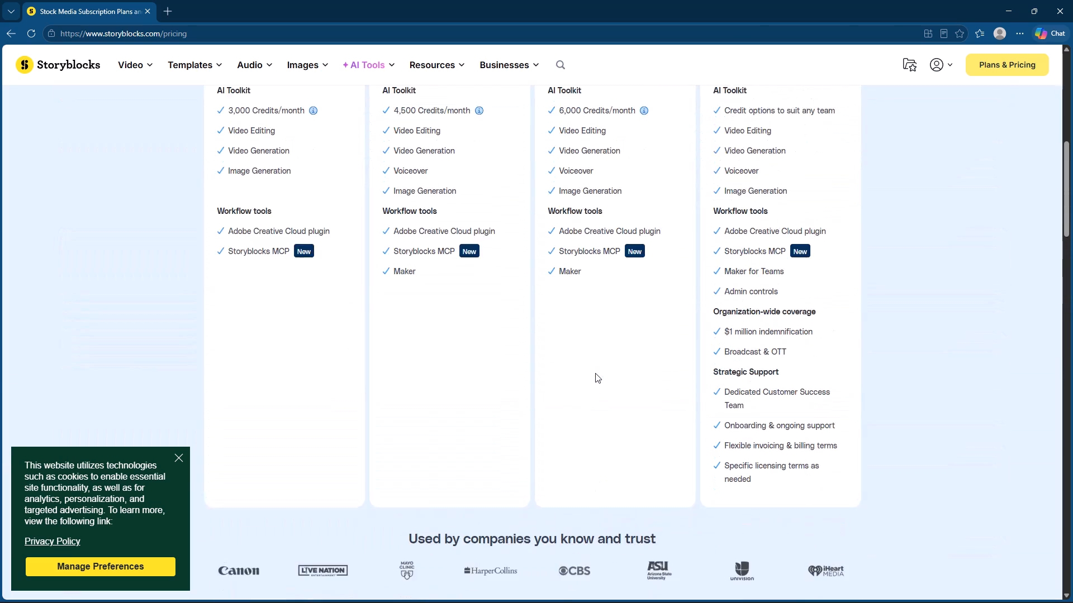
pyautogui.scroll(11, 595, 373)
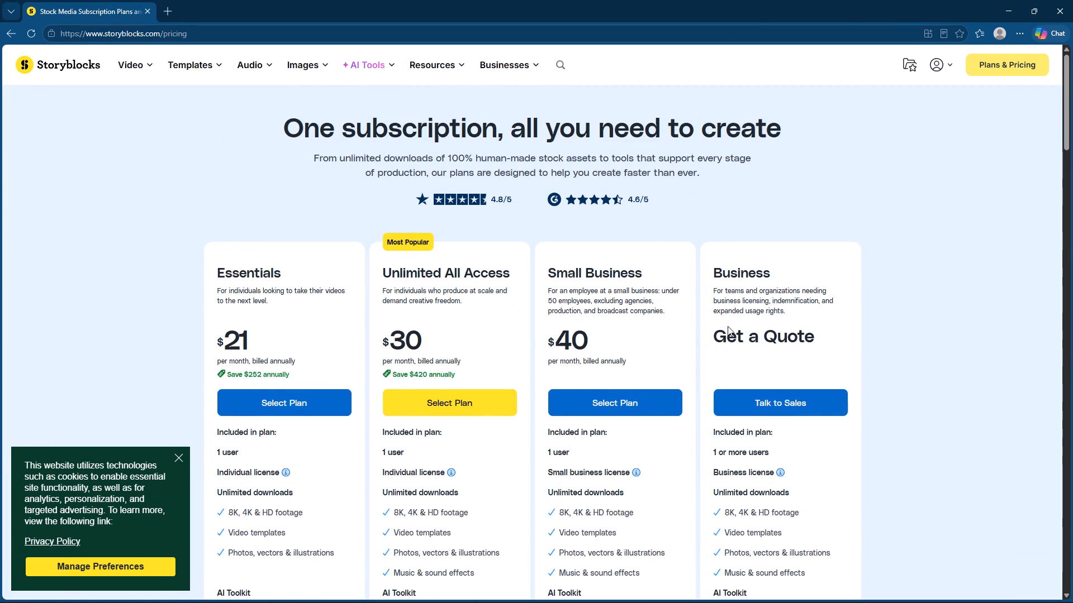
pyautogui.press('Escape')
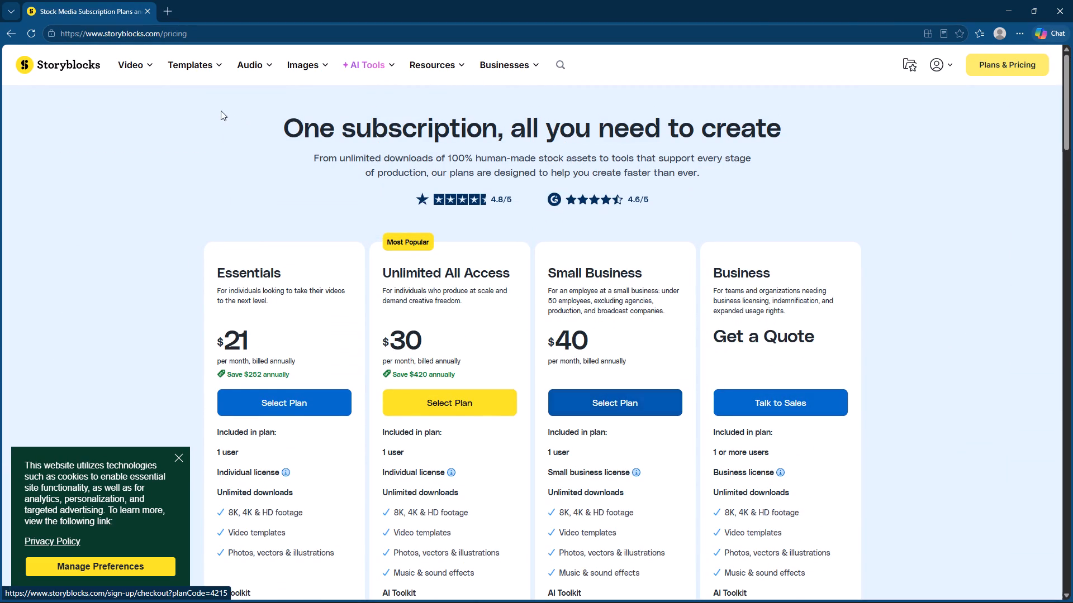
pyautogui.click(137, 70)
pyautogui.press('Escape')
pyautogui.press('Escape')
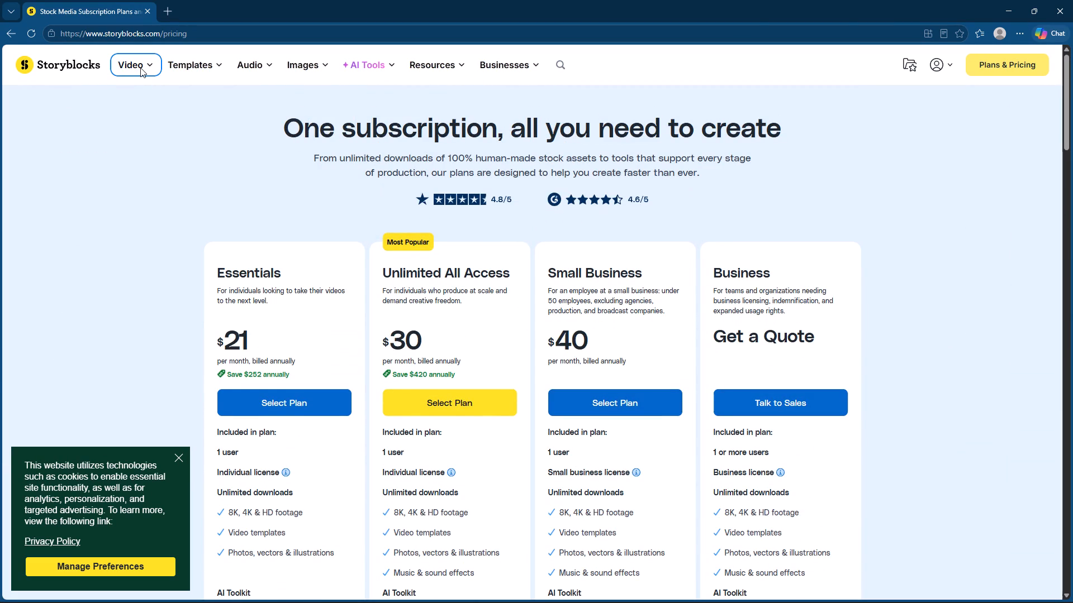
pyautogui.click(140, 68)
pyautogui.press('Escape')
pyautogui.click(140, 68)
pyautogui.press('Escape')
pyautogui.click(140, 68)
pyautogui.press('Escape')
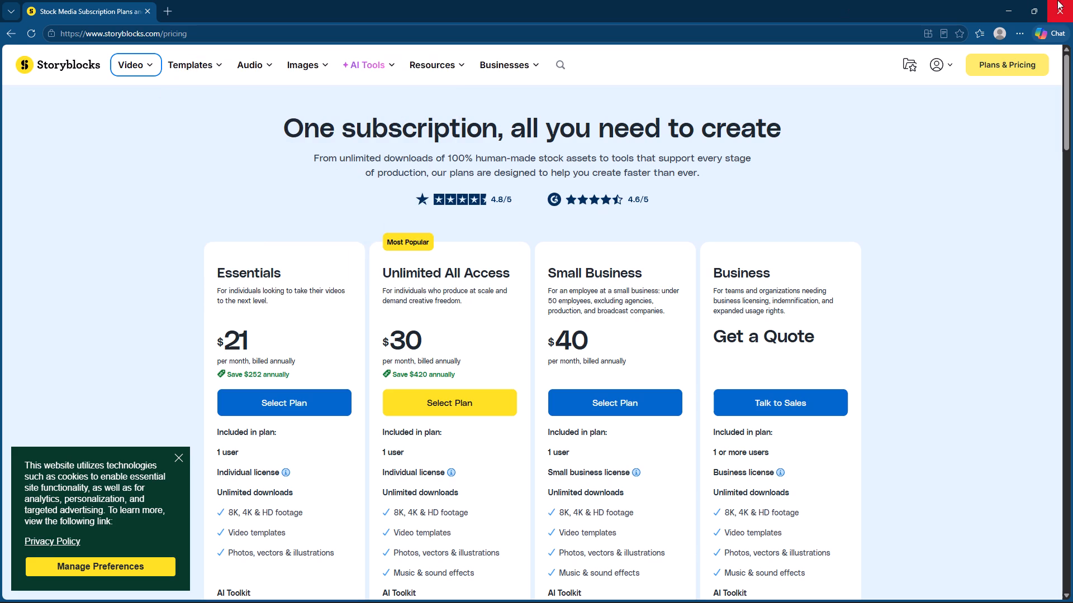